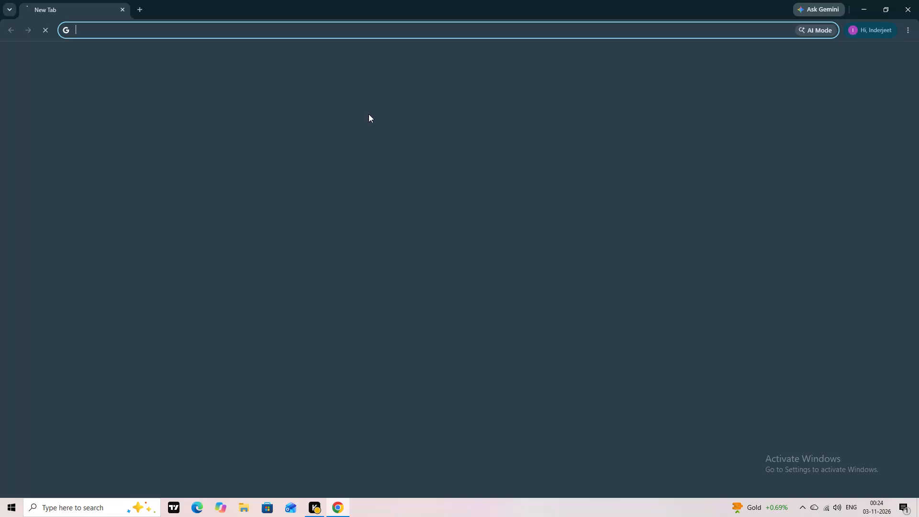
Open TradingView from its saved shortcut on the new tab page.
{"action": "left_click", "coordinate": [478, 180]}
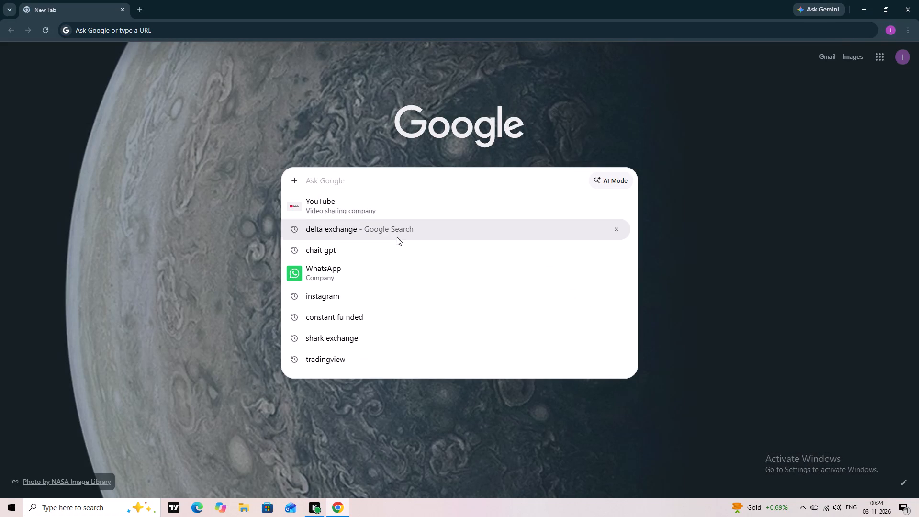
{"action": "left_click", "coordinate": [254, 255]}
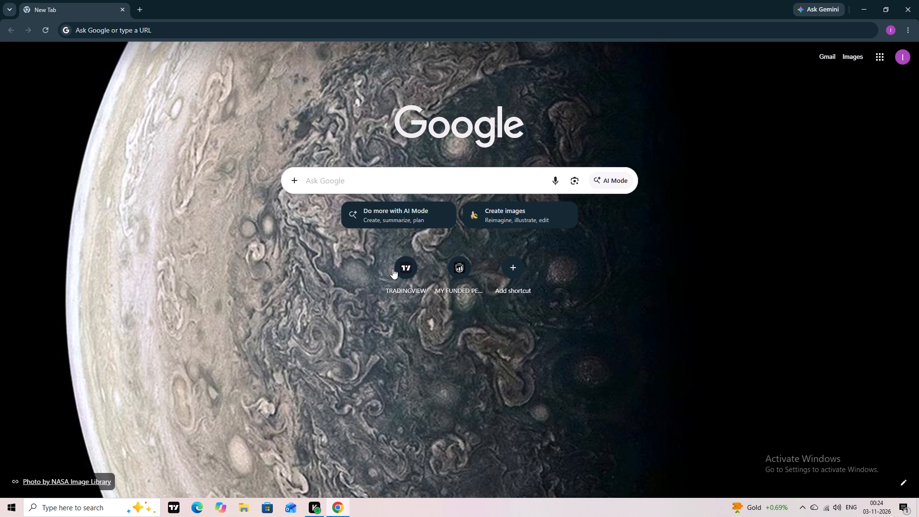
{"action": "left_click", "coordinate": [407, 270]}
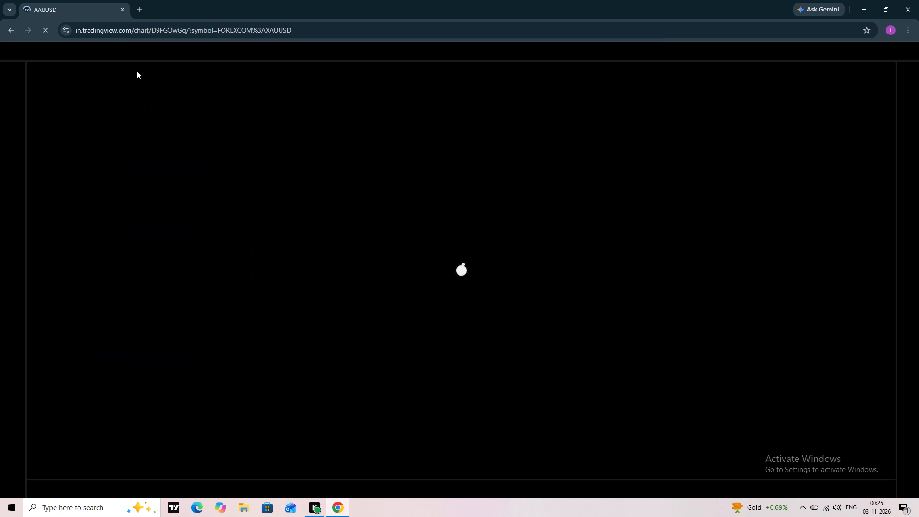
Examine the recent price action and marked zones on the 1-hour XAUUSD chart.
{"action": "scroll", "coordinate": [558, 370], "scroll_direction": "up", "scroll_amount": 4}
{"action": "scroll", "coordinate": [558, 370], "scroll_direction": "down", "scroll_amount": 1}
{"action": "scroll", "coordinate": [558, 370], "scroll_direction": "up", "scroll_amount": 3}
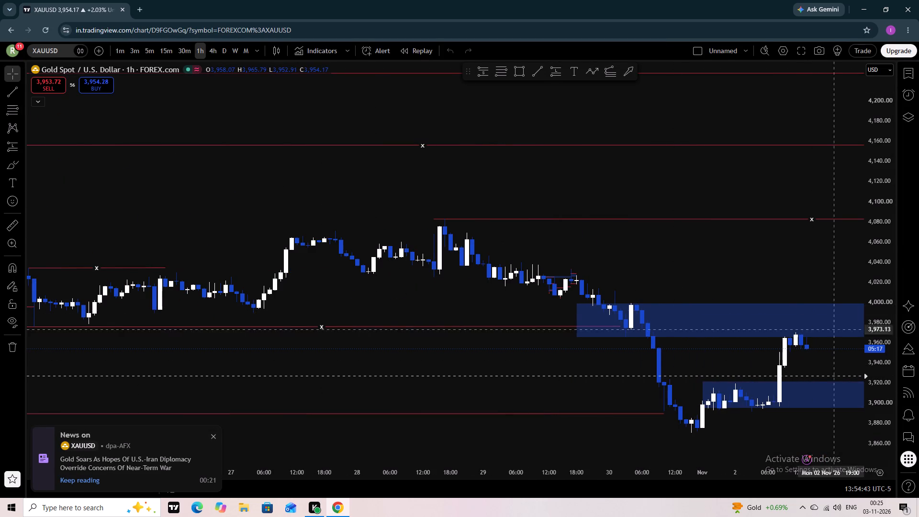
{"action": "scroll", "coordinate": [871, 349], "scroll_direction": "up", "scroll_amount": 3}
{"action": "scroll", "coordinate": [871, 349], "scroll_direction": "down", "scroll_amount": 1}
{"action": "left_click_drag", "start_coordinate": [845, 371], "coordinate": [688, 272]}
{"action": "scroll", "coordinate": [755, 333], "scroll_direction": "up", "scroll_amount": 1}
{"action": "scroll", "coordinate": [755, 333], "scroll_direction": "down", "scroll_amount": 1}
{"action": "scroll", "coordinate": [755, 333], "scroll_direction": "up", "scroll_amount": 1}
{"action": "scroll", "coordinate": [755, 333], "scroll_direction": "down", "scroll_amount": 2}
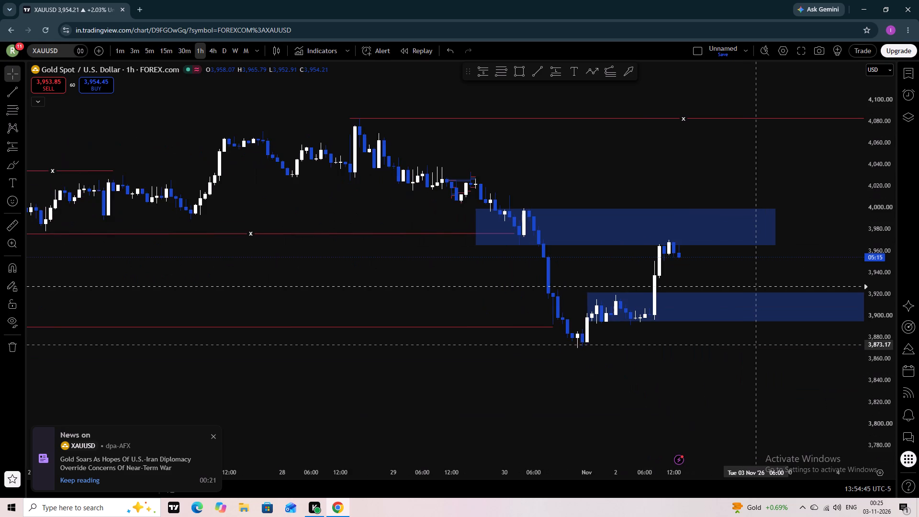
{"action": "scroll", "coordinate": [755, 345], "scroll_direction": "down", "scroll_amount": 1}
{"action": "scroll", "coordinate": [755, 345], "scroll_direction": "up", "scroll_amount": 1}
{"action": "scroll", "coordinate": [755, 345], "scroll_direction": "down", "scroll_amount": 2}
{"action": "scroll", "coordinate": [485, 197], "scroll_direction": "down", "scroll_amount": 2}
{"action": "scroll", "coordinate": [485, 197], "scroll_direction": "up", "scroll_amount": 2}
{"action": "scroll", "coordinate": [488, 203], "scroll_direction": "down", "scroll_amount": 2}
{"action": "left_click_drag", "start_coordinate": [737, 348], "coordinate": [515, 387]}
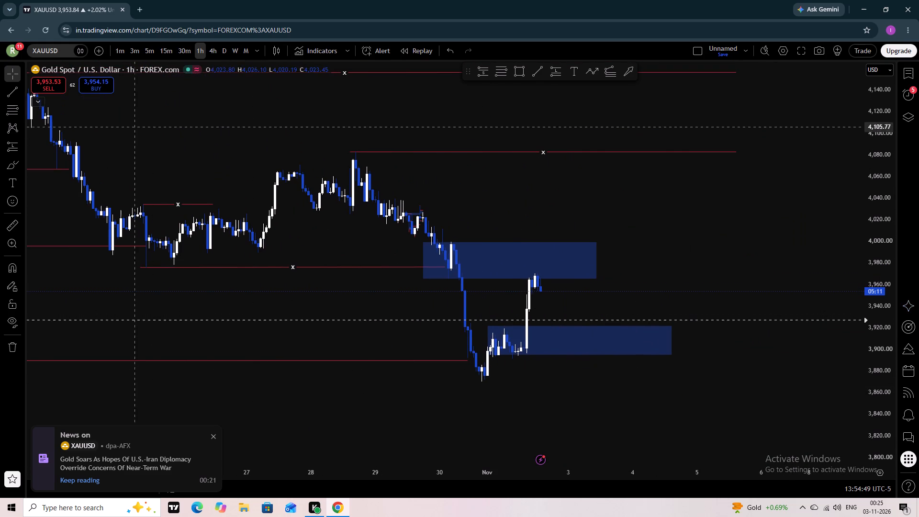
Show the watchlist and load the GOLD symbol from the Forex section.
{"action": "left_click", "coordinate": [915, 86]}
{"action": "left_click", "coordinate": [914, 76]}
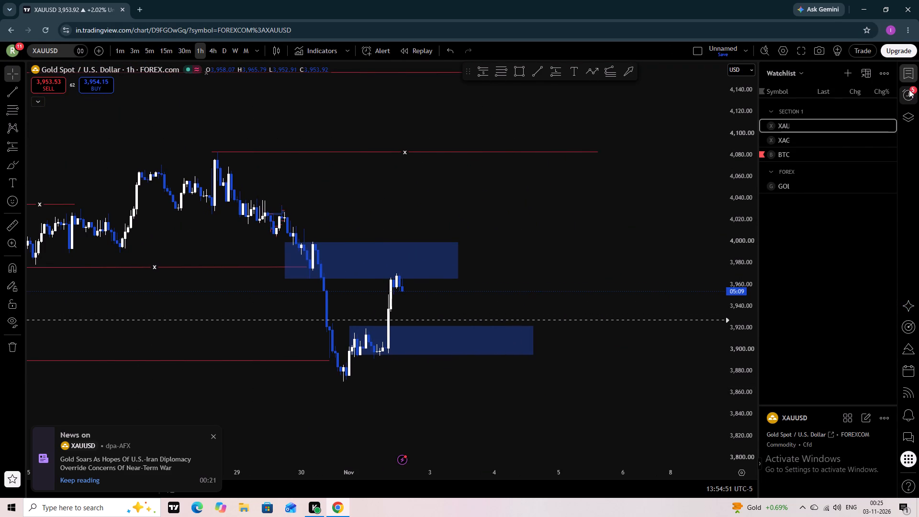
{"action": "left_click", "coordinate": [789, 188]}
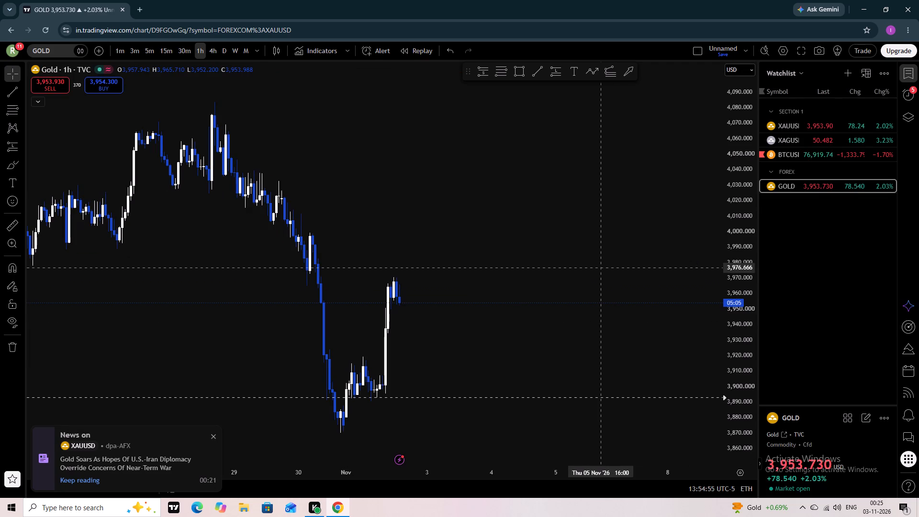
Switch the GOLD chart to the 5-minute timeframe and reset its view.
{"action": "left_click_drag", "start_coordinate": [465, 359], "coordinate": [582, 341]}
{"action": "scroll", "coordinate": [584, 341], "scroll_direction": "up", "scroll_amount": 1}
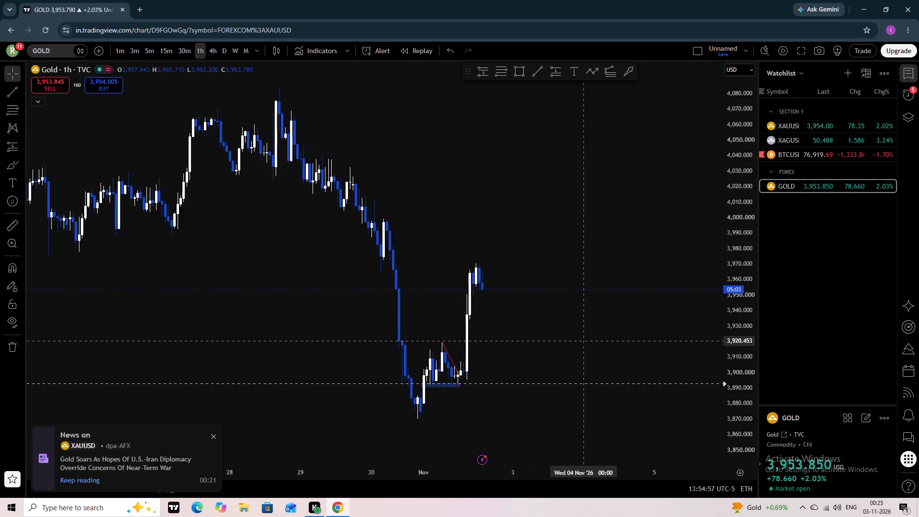
{"action": "left_click_drag", "start_coordinate": [542, 339], "coordinate": [625, 336]}
{"action": "scroll", "coordinate": [627, 335], "scroll_direction": "up", "scroll_amount": 2}
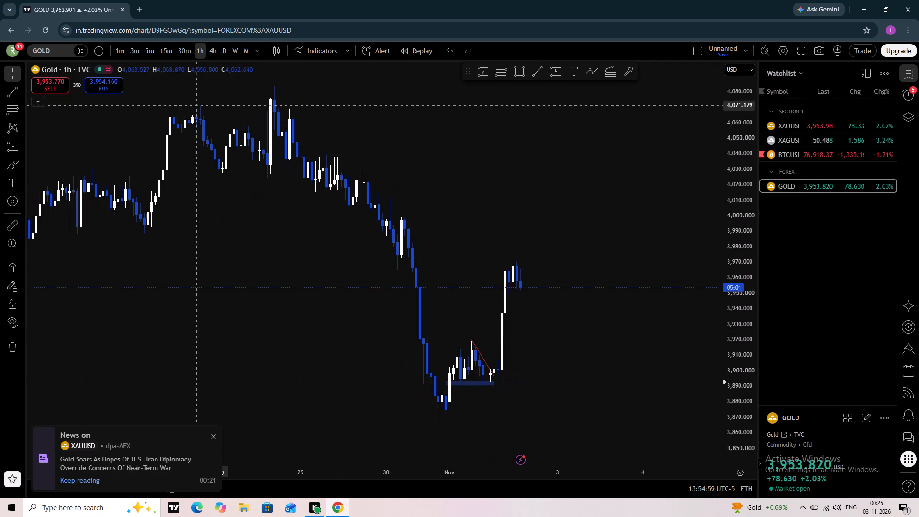
{"action": "left_click", "coordinate": [146, 52]}
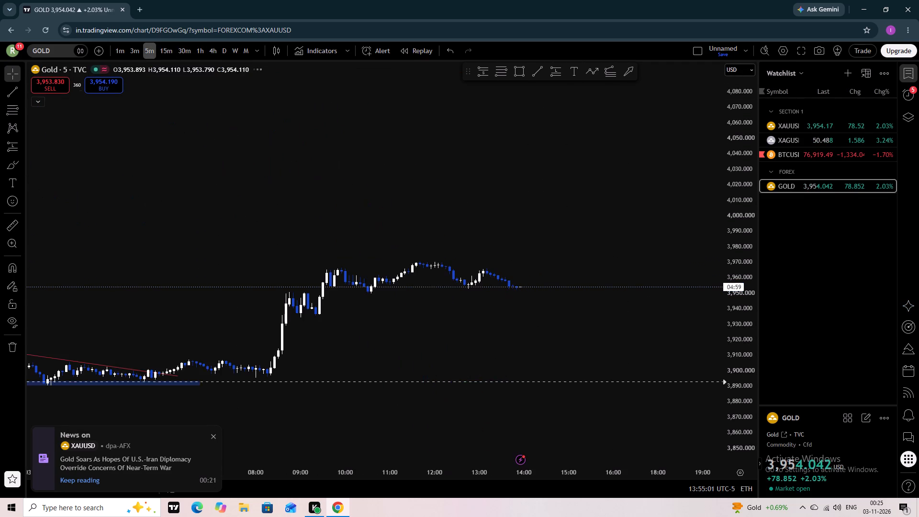
{"action": "left_click", "coordinate": [415, 448]}
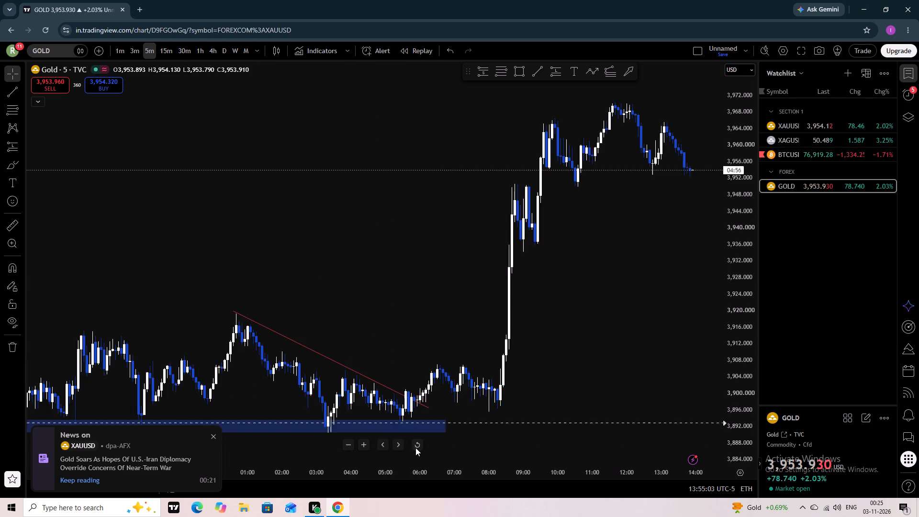
Examine the 5-minute GOLD chart around the existing support zone, the falling trendline and the rally that follows.
{"action": "scroll", "coordinate": [455, 417], "scroll_direction": "down", "scroll_amount": 4}
{"action": "scroll", "coordinate": [727, 343], "scroll_direction": "up", "scroll_amount": 3}
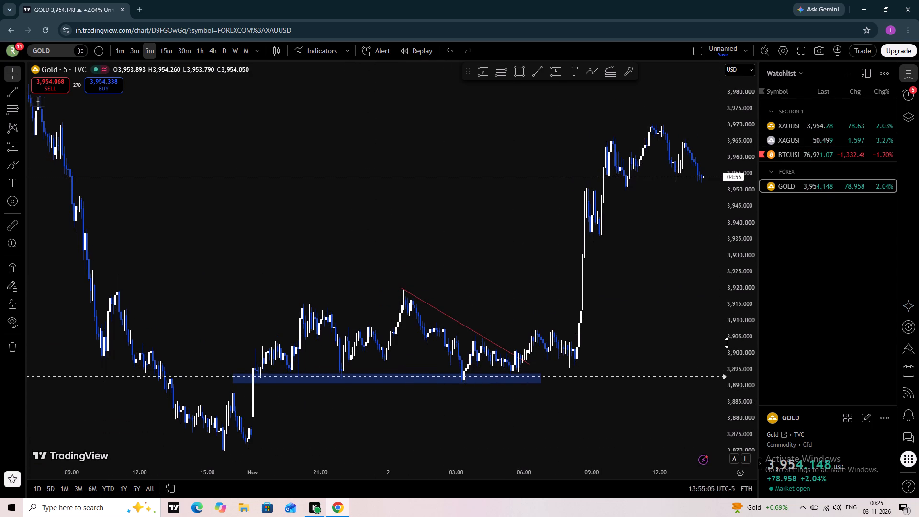
{"action": "scroll", "coordinate": [727, 343], "scroll_direction": "up", "scroll_amount": 3}
{"action": "left_click_drag", "start_coordinate": [669, 420], "coordinate": [601, 334]}
{"action": "left_click_drag", "start_coordinate": [519, 388], "coordinate": [553, 388]}
{"action": "scroll", "coordinate": [554, 388], "scroll_direction": "up", "scroll_amount": 1}
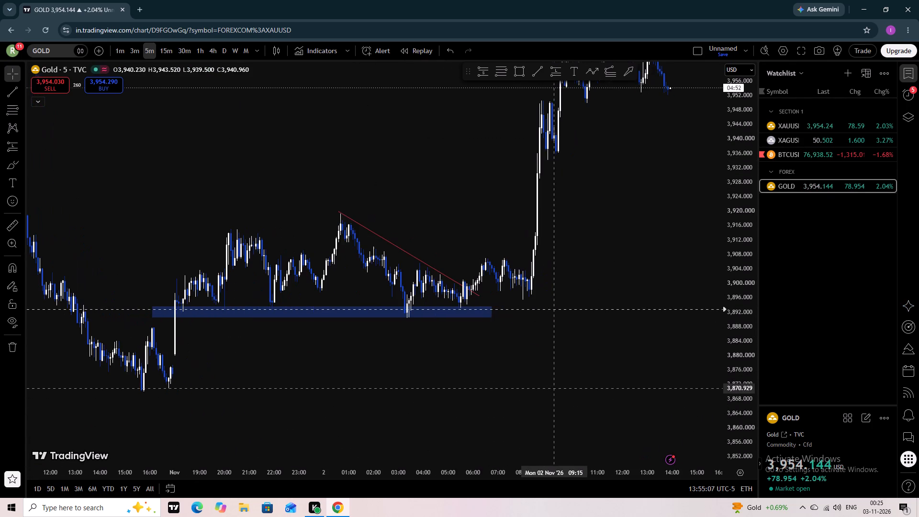
{"action": "scroll", "coordinate": [747, 297], "scroll_direction": "up", "scroll_amount": 10}
{"action": "left_click_drag", "start_coordinate": [576, 341], "coordinate": [587, 351]}
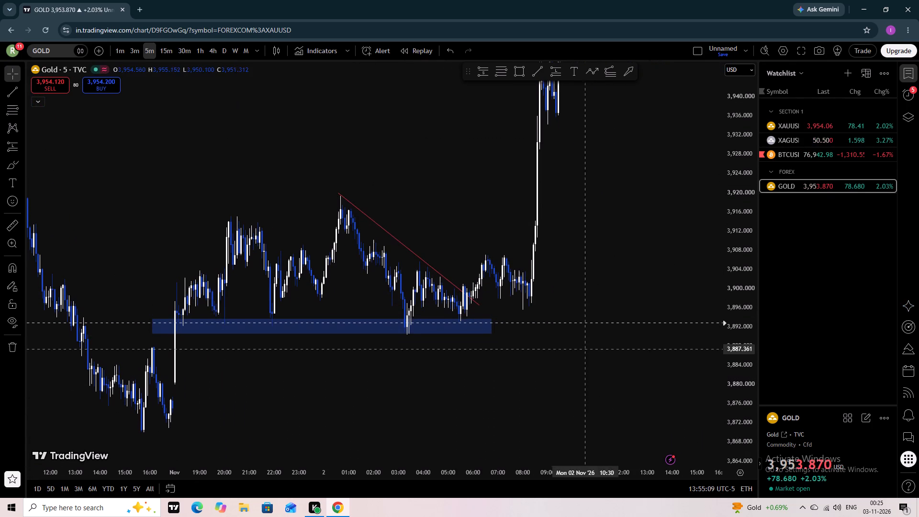
{"action": "left_click_drag", "start_coordinate": [587, 351], "coordinate": [590, 353]}
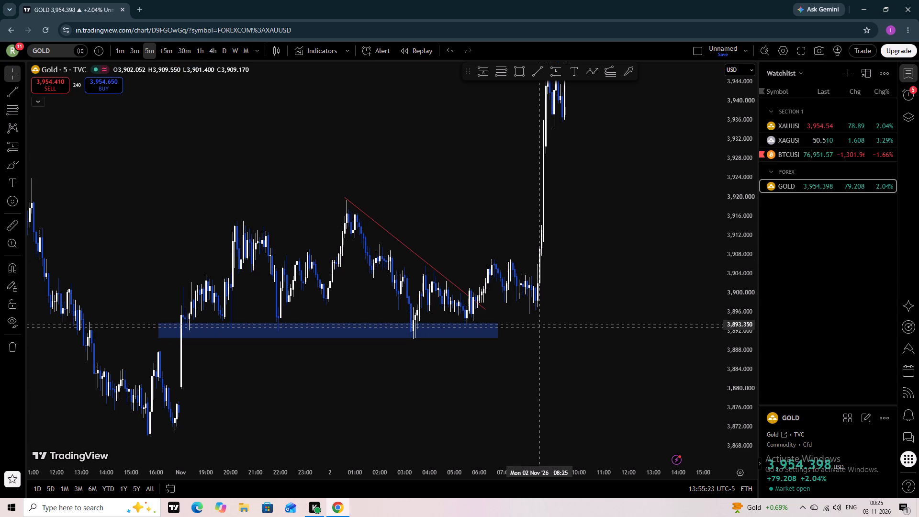
{"action": "scroll", "coordinate": [572, 346], "scroll_direction": "up", "scroll_amount": 1}
{"action": "scroll", "coordinate": [572, 346], "scroll_direction": "down", "scroll_amount": 2}
{"action": "left_click_drag", "start_coordinate": [643, 241], "coordinate": [635, 271]}
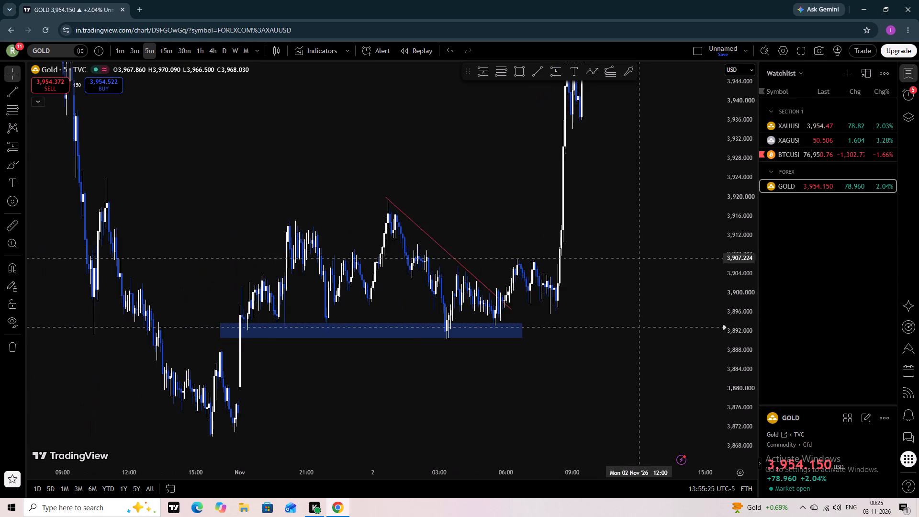
{"action": "left_click_drag", "start_coordinate": [635, 271], "coordinate": [607, 343]}
{"action": "scroll", "coordinate": [613, 308], "scroll_direction": "down", "scroll_amount": 1}
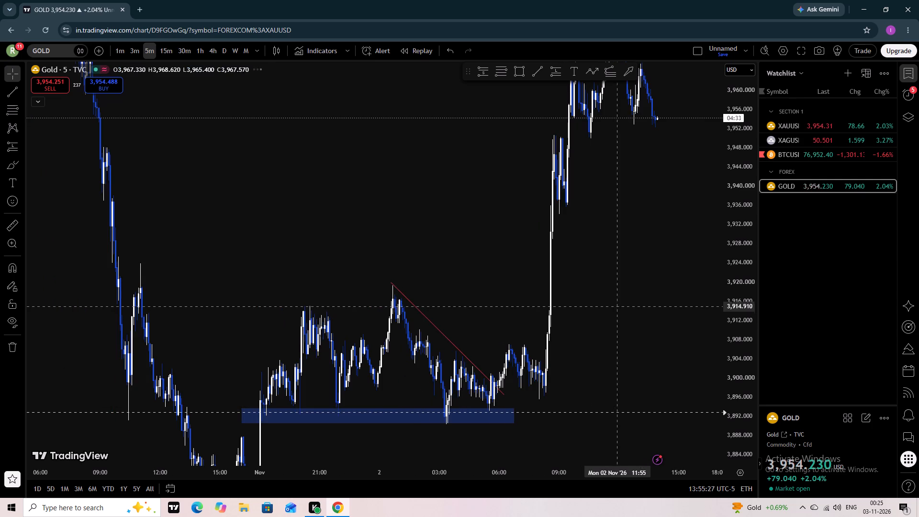
{"action": "scroll", "coordinate": [726, 216], "scroll_direction": "down", "scroll_amount": 2}
{"action": "scroll", "coordinate": [727, 216], "scroll_direction": "up", "scroll_amount": 1}
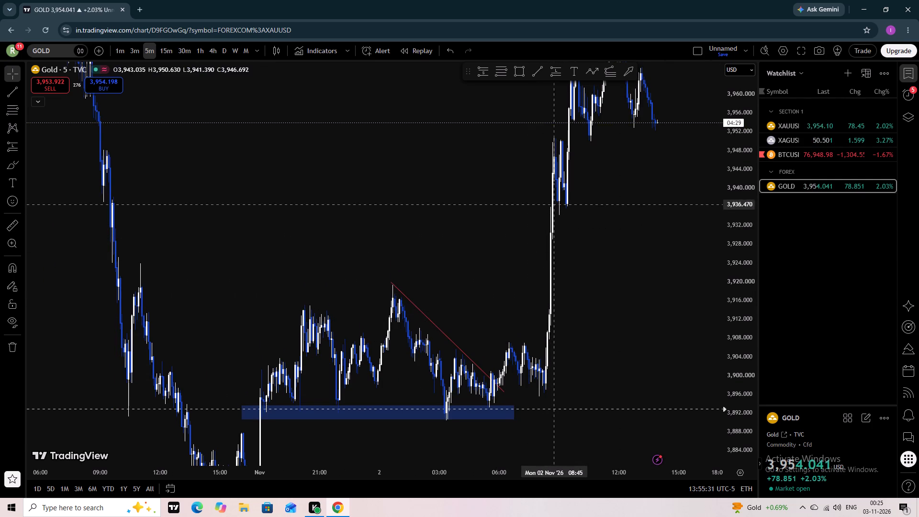
{"action": "scroll", "coordinate": [736, 208], "scroll_direction": "down", "scroll_amount": 3}
{"action": "left_click_drag", "start_coordinate": [678, 243], "coordinate": [601, 339]}
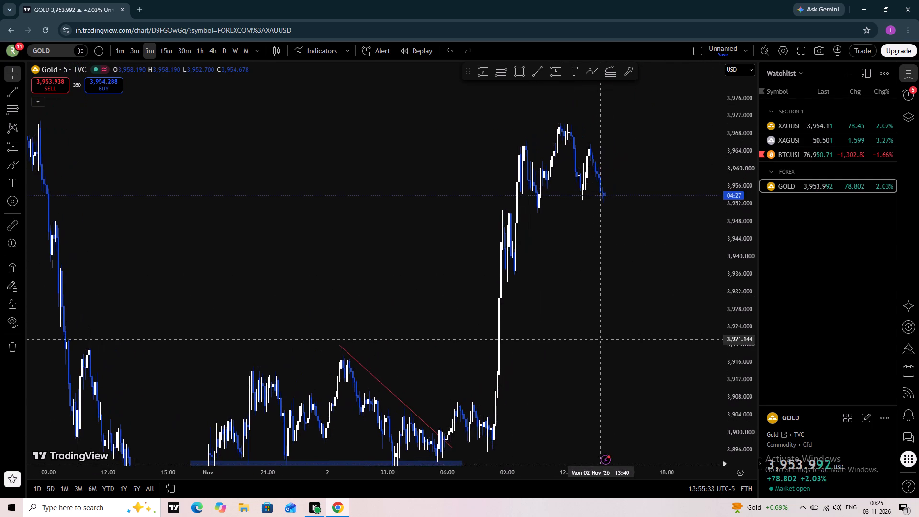
Draw a rectangle zone from about 3,951 to 3,948, spanning 08:30 to 15:00 on 2 November.
{"action": "scroll", "coordinate": [603, 339], "scroll_direction": "down", "scroll_amount": 2}
{"action": "scroll", "coordinate": [735, 217], "scroll_direction": "down", "scroll_amount": 3}
{"action": "scroll", "coordinate": [735, 217], "scroll_direction": "up", "scroll_amount": 1}
{"action": "scroll", "coordinate": [735, 217], "scroll_direction": "down", "scroll_amount": 7}
{"action": "left_click", "coordinate": [512, 72]}
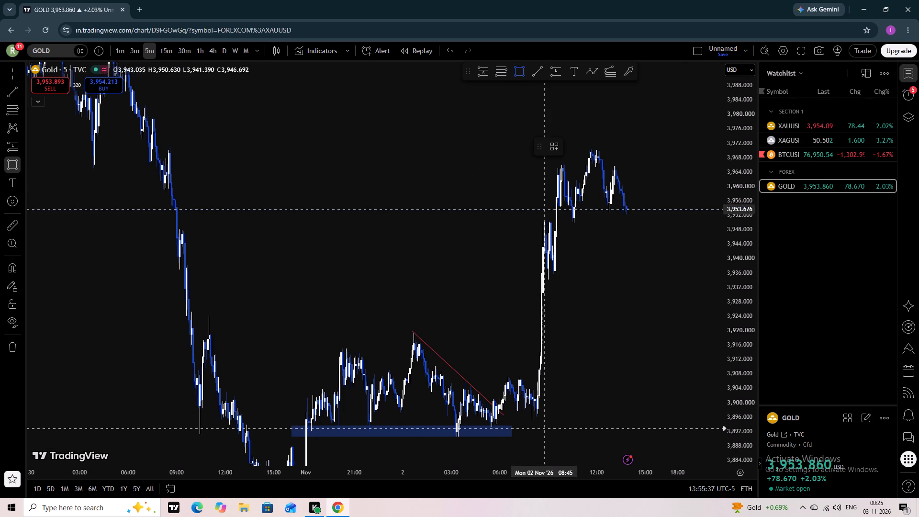
{"action": "left_click", "coordinate": [540, 218]}
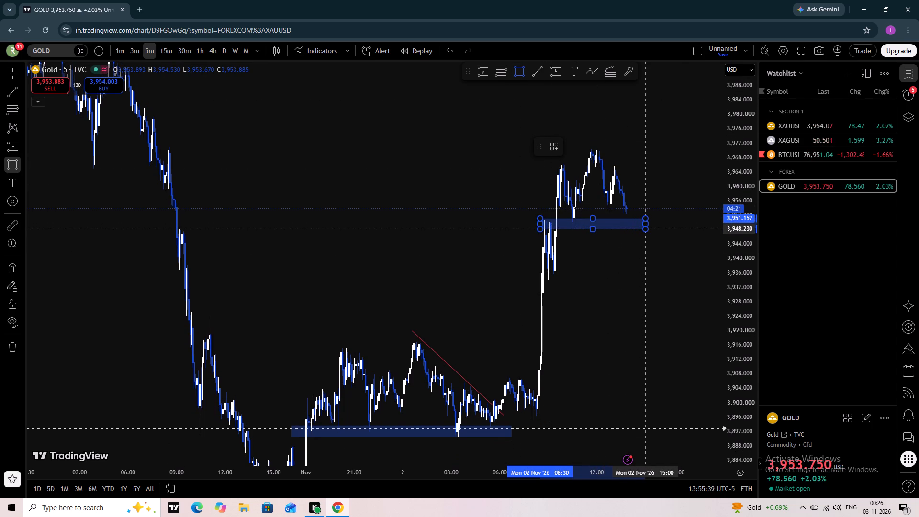
{"action": "left_click", "coordinate": [646, 229]}
Adjust the new rectangle upward so it covers about 3,949 to 3,953 beneath the recent lows.
{"action": "left_click_drag", "start_coordinate": [594, 220], "coordinate": [594, 217]}
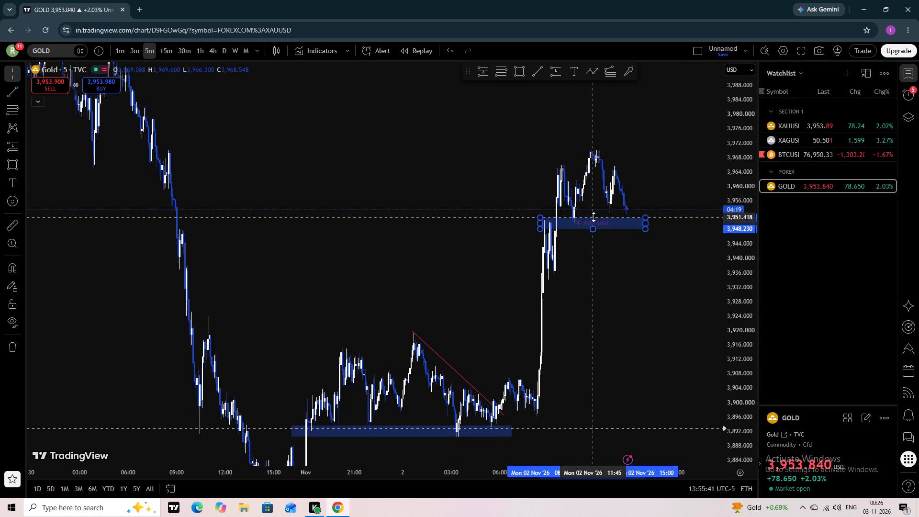
{"action": "left_click_drag", "start_coordinate": [594, 217], "coordinate": [594, 214]}
{"action": "left_click", "coordinate": [602, 239]}
{"action": "left_click", "coordinate": [602, 227]}
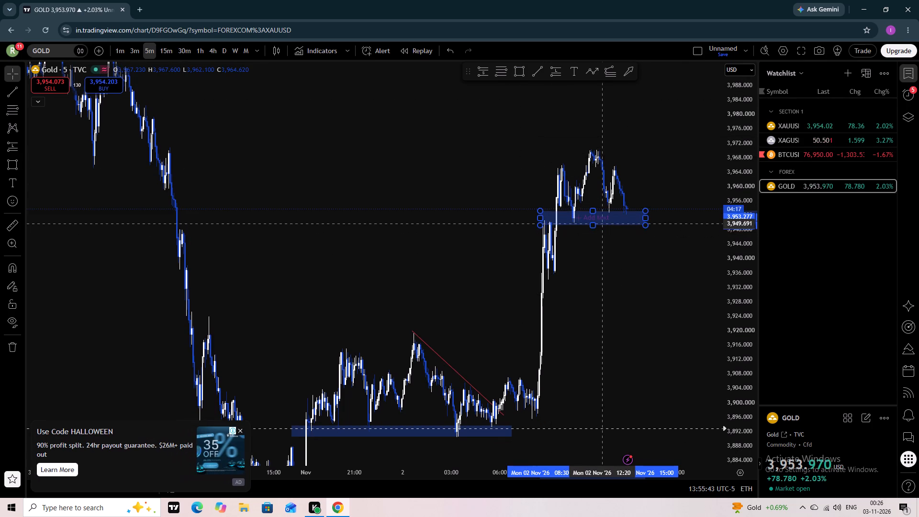
{"action": "left_click", "coordinate": [607, 237]}
Extend the end of the new support rectangle slightly, to about 15:10 on 2 November.
{"action": "scroll", "coordinate": [764, 188], "scroll_direction": "down", "scroll_amount": 6}
{"action": "scroll", "coordinate": [764, 188], "scroll_direction": "up", "scroll_amount": 1}
{"action": "scroll", "coordinate": [764, 188], "scroll_direction": "down", "scroll_amount": 1}
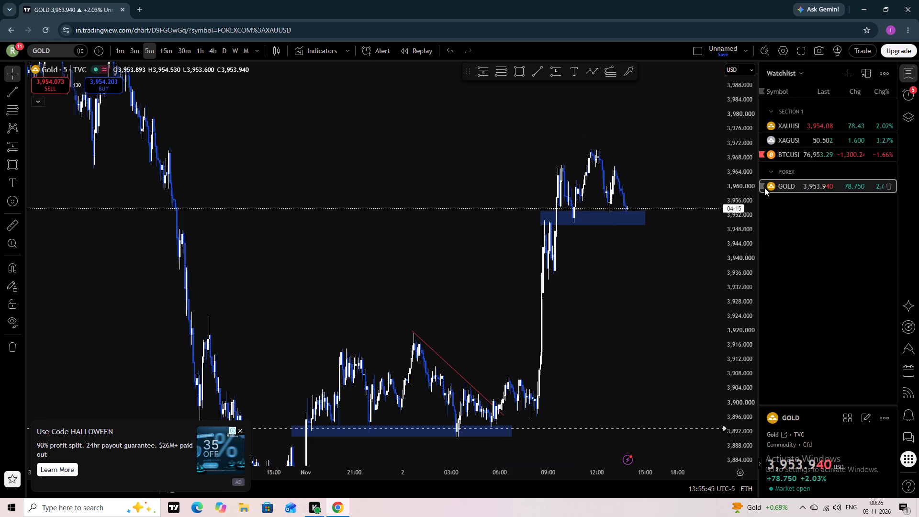
{"action": "scroll", "coordinate": [764, 188], "scroll_direction": "down", "scroll_amount": 2}
{"action": "scroll", "coordinate": [749, 243], "scroll_direction": "down", "scroll_amount": 4}
{"action": "left_click_drag", "start_coordinate": [656, 303], "coordinate": [593, 258]}
{"action": "scroll", "coordinate": [628, 276], "scroll_direction": "down", "scroll_amount": 2}
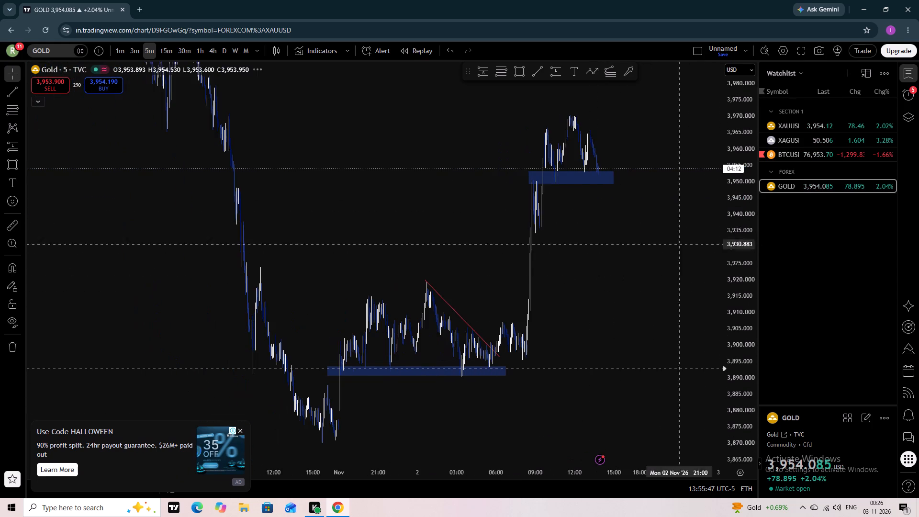
{"action": "scroll", "coordinate": [700, 150], "scroll_direction": "down", "scroll_amount": 1}
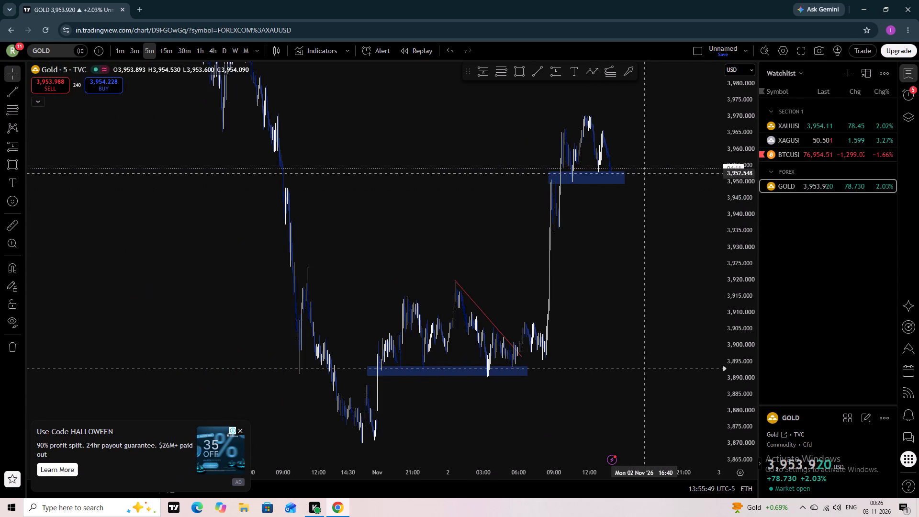
{"action": "left_click", "coordinate": [623, 179]}
{"action": "left_click", "coordinate": [657, 202]}
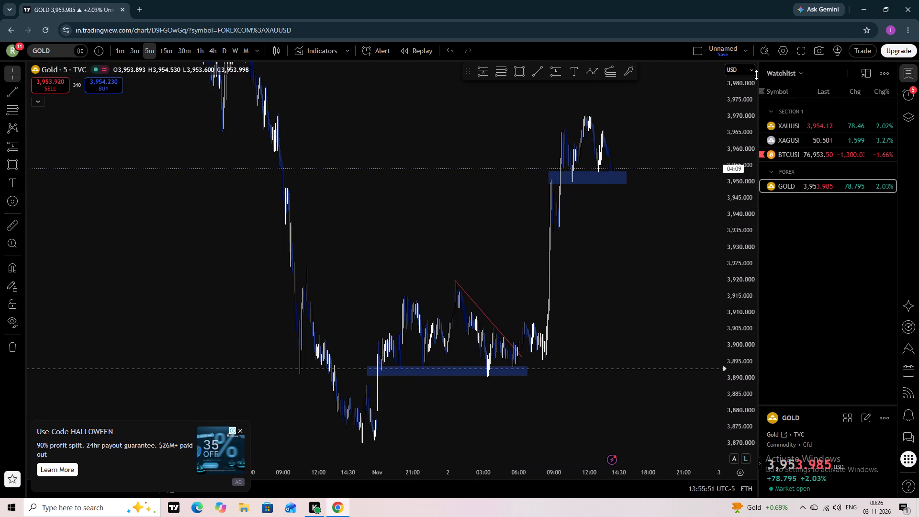
Hide the watchlist and draw a resistance rectangle from 3,966.450 to 3,970.838, ending at 16:00 on 2 November.
{"action": "scroll", "coordinate": [500, 387], "scroll_direction": "up", "scroll_amount": 3}
{"action": "left_click", "coordinate": [914, 75]}
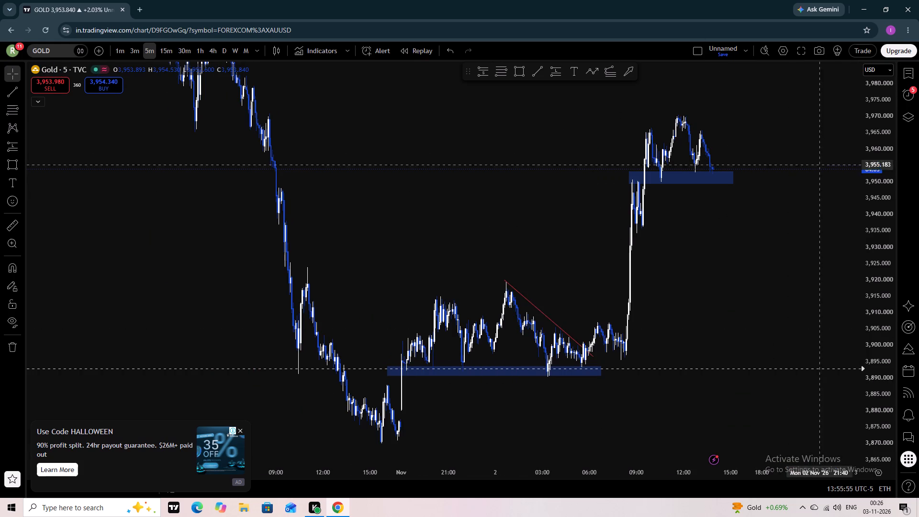
{"action": "scroll", "coordinate": [866, 131], "scroll_direction": "down", "scroll_amount": 6}
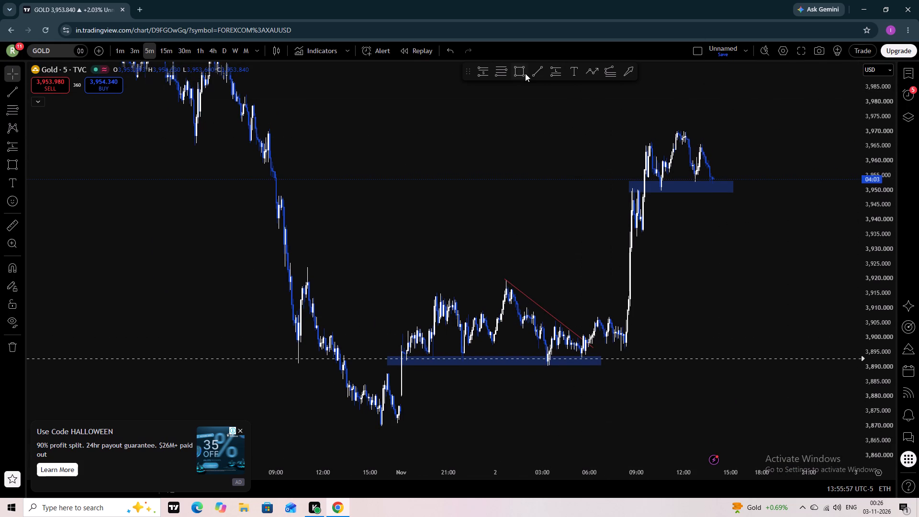
{"action": "left_click", "coordinate": [525, 73]}
{"action": "left_click", "coordinate": [167, 142]}
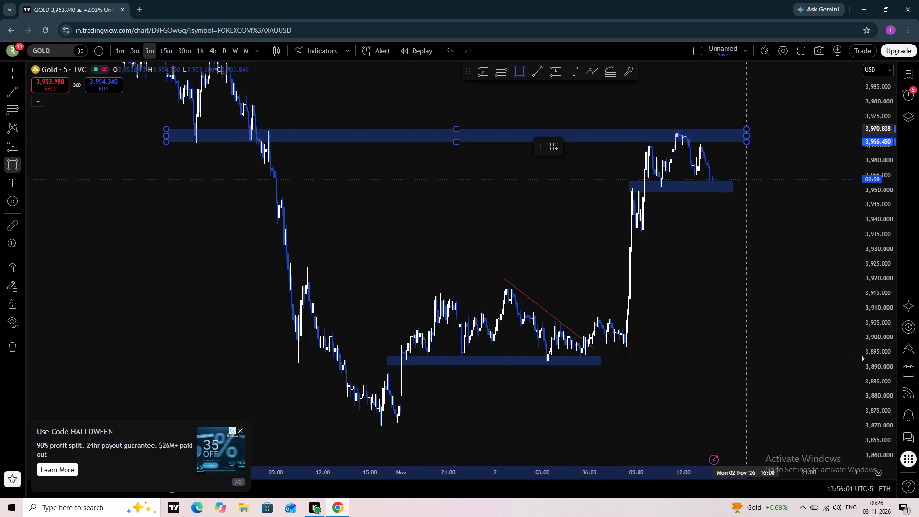
{"action": "left_click", "coordinate": [747, 129]}
{"action": "left_click", "coordinate": [796, 205]}
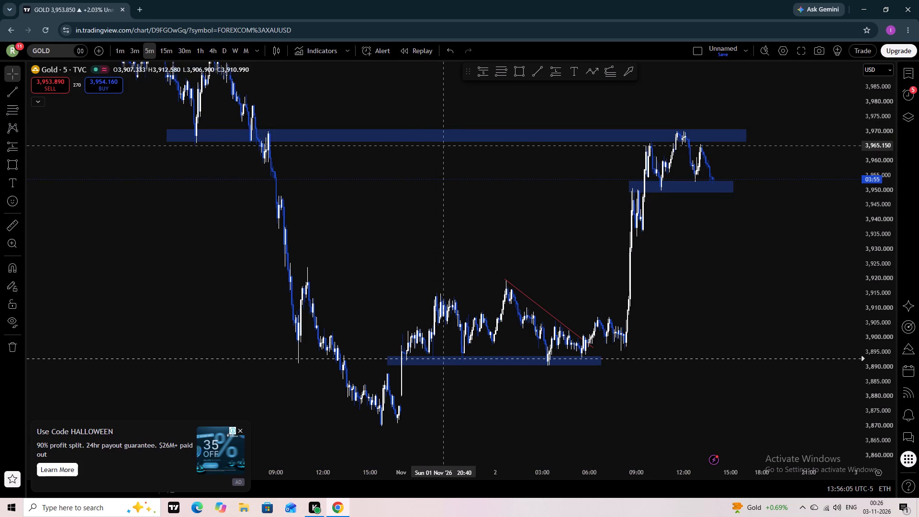
Shift the resistance rectangle slightly down and later in time, so it spans about 3,966 to 3,970.
{"action": "left_click_drag", "start_coordinate": [446, 143], "coordinate": [454, 145]}
{"action": "left_click", "coordinate": [460, 173]}
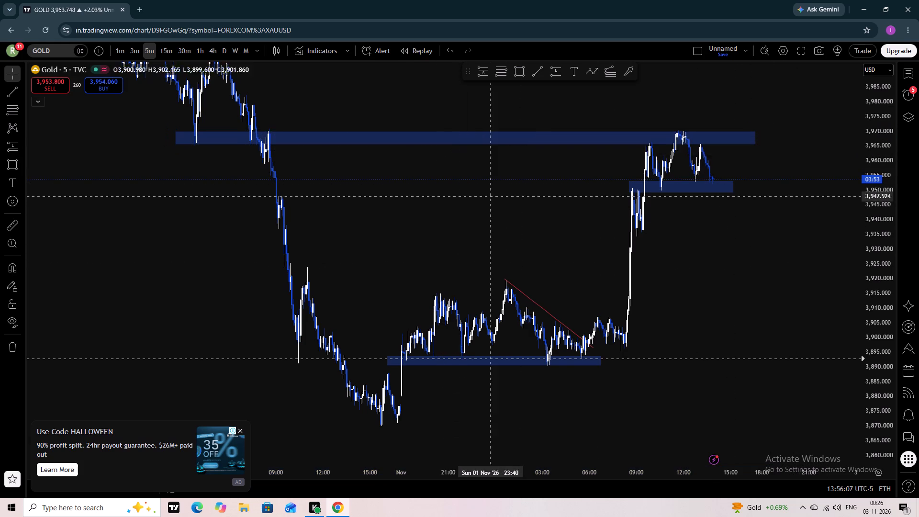
Show the watchlist and switch the chart to the FOREX.com XAUUSD symbol in Section 1.
{"action": "left_click_drag", "start_coordinate": [491, 196], "coordinate": [418, 190]}
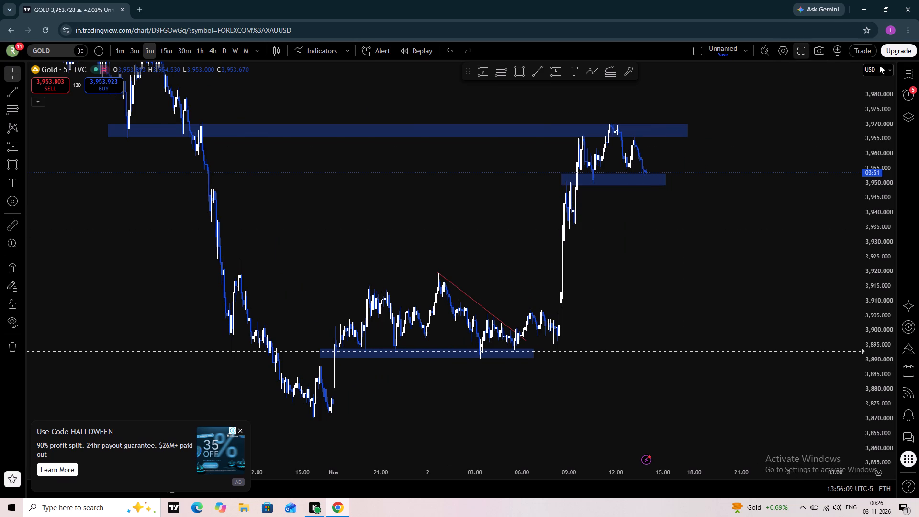
{"action": "left_click", "coordinate": [906, 70]}
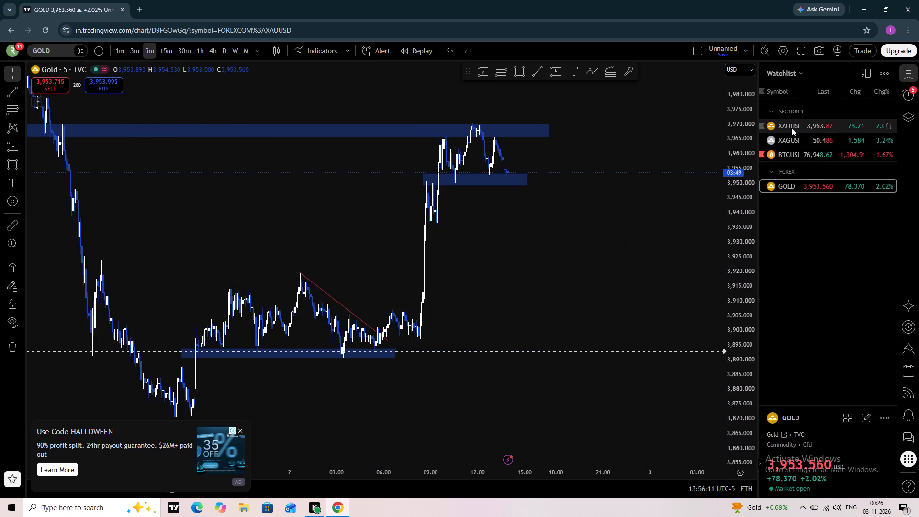
{"action": "left_click", "coordinate": [791, 128]}
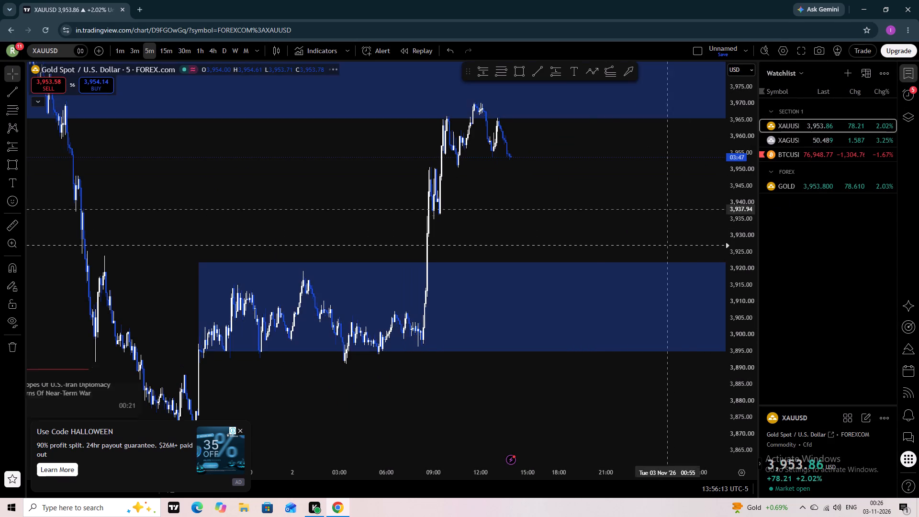
Examine XAUUSD on the 1-minute timeframe around the upper zone and recent lows, dismissing the gold news notification.
{"action": "scroll", "coordinate": [579, 223], "scroll_direction": "up", "scroll_amount": 3}
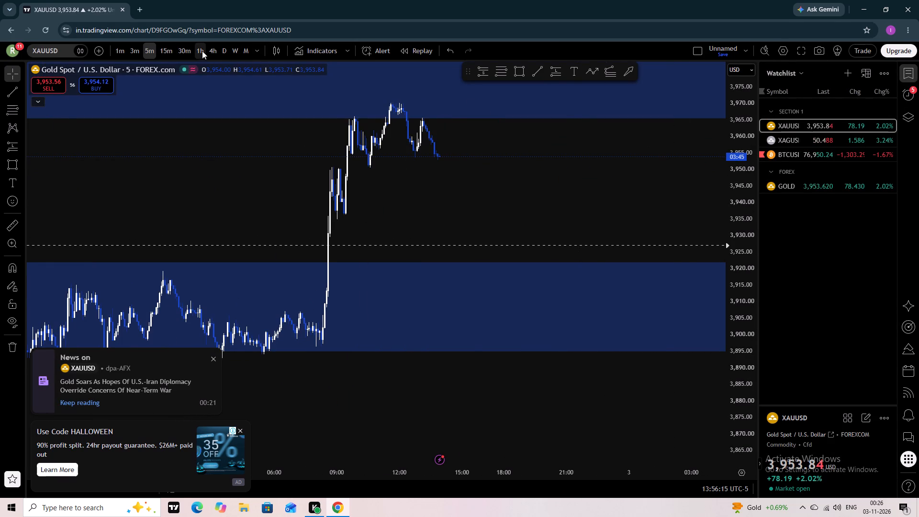
{"action": "left_click", "coordinate": [122, 55]}
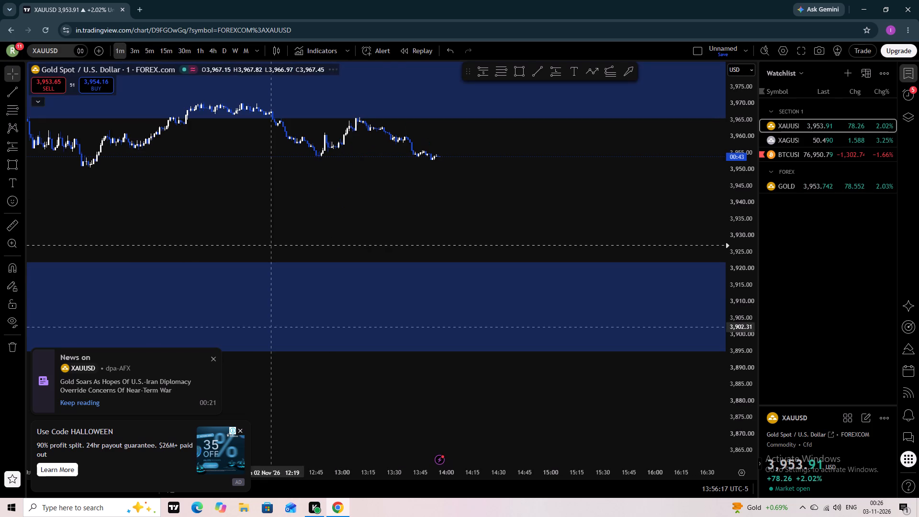
{"action": "left_click", "coordinate": [414, 445]}
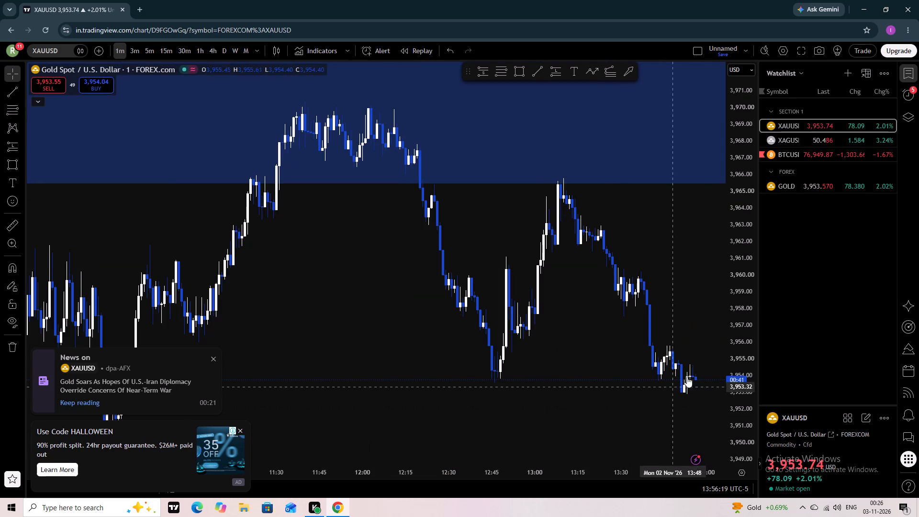
{"action": "scroll", "coordinate": [725, 335], "scroll_direction": "up", "scroll_amount": 1}
{"action": "scroll", "coordinate": [725, 335], "scroll_direction": "down", "scroll_amount": 1}
{"action": "scroll", "coordinate": [725, 335], "scroll_direction": "up", "scroll_amount": 2}
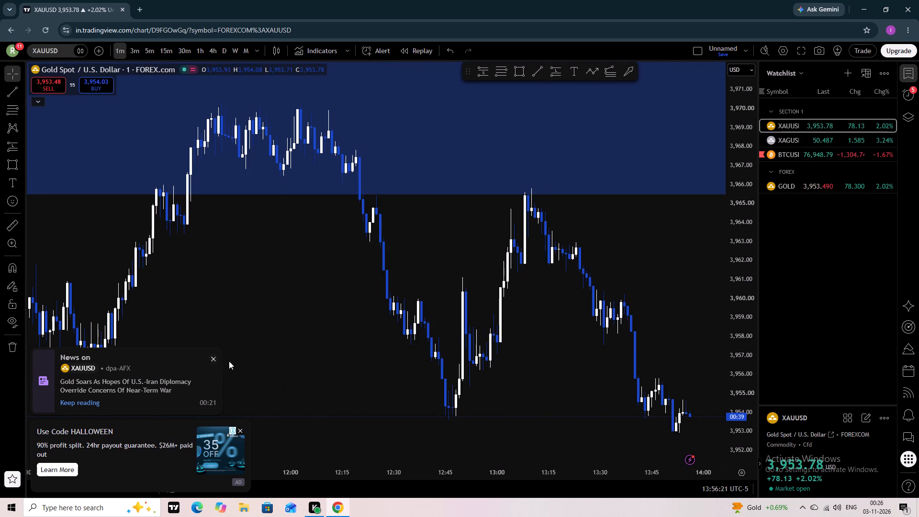
{"action": "left_click", "coordinate": [219, 361]}
{"action": "left_click", "coordinate": [214, 359]}
{"action": "scroll", "coordinate": [443, 399], "scroll_direction": "down", "scroll_amount": 7}
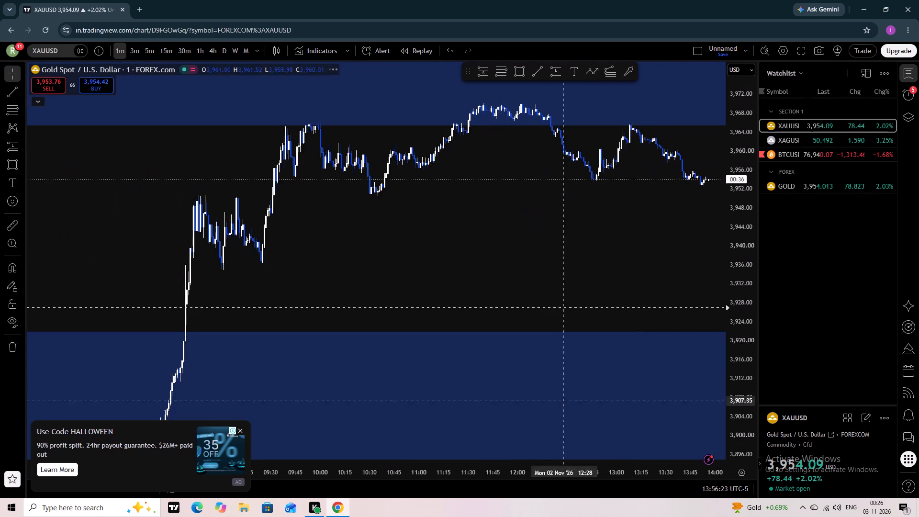
{"action": "scroll", "coordinate": [734, 282], "scroll_direction": "up", "scroll_amount": 7}
{"action": "scroll", "coordinate": [734, 282], "scroll_direction": "down", "scroll_amount": 1}
{"action": "scroll", "coordinate": [734, 282], "scroll_direction": "up", "scroll_amount": 2}
{"action": "left_click_drag", "start_coordinate": [664, 214], "coordinate": [537, 310]}
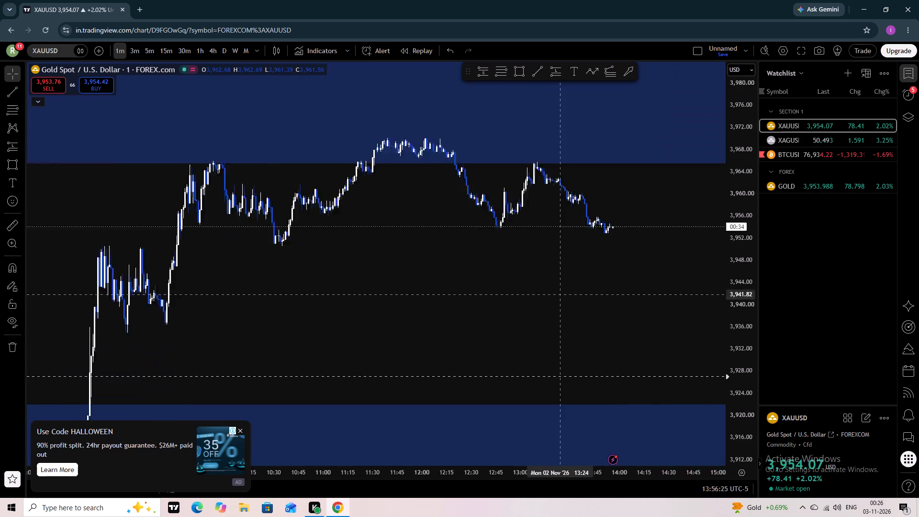
{"action": "left_click_drag", "start_coordinate": [537, 310], "coordinate": [498, 357]}
{"action": "scroll", "coordinate": [738, 281], "scroll_direction": "up", "scroll_amount": 8}
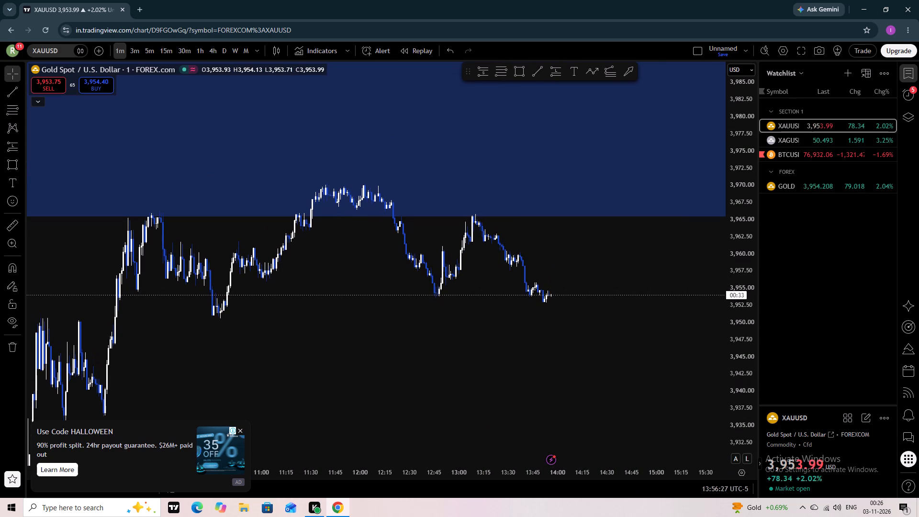
Examine the XAUUSD 4-hour chart, checking recent candles against the marked levels and zones.
{"action": "left_click", "coordinate": [212, 54]}
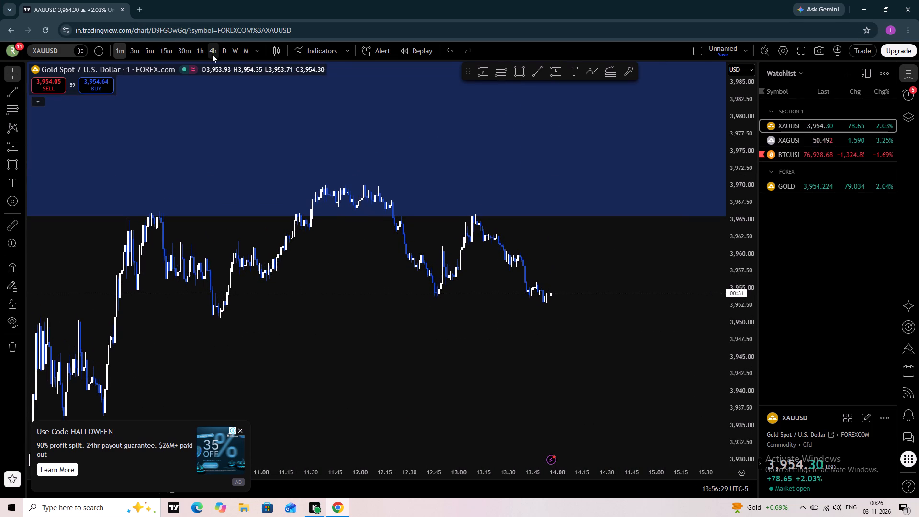
{"action": "scroll", "coordinate": [412, 220], "scroll_direction": "up", "scroll_amount": 1}
{"action": "scroll", "coordinate": [412, 220], "scroll_direction": "down", "scroll_amount": 1}
{"action": "scroll", "coordinate": [412, 220], "scroll_direction": "up", "scroll_amount": 2}
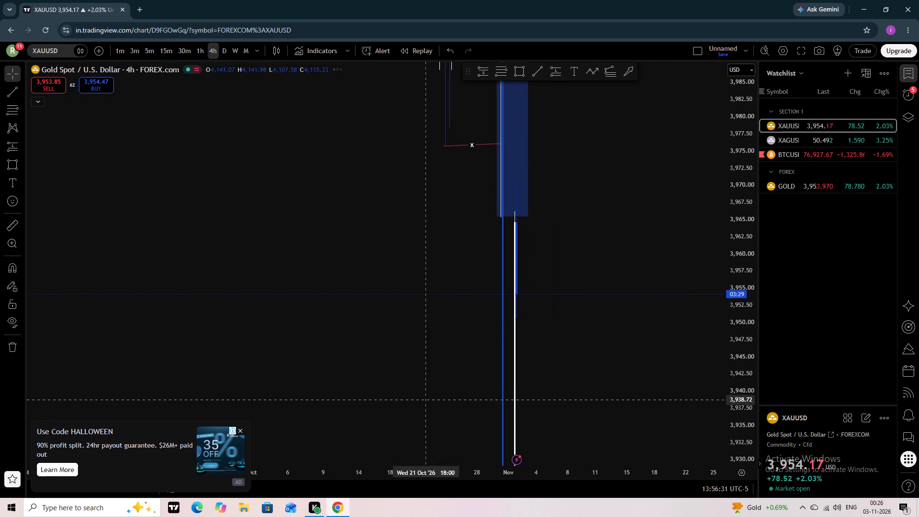
{"action": "left_click", "coordinate": [420, 446]}
{"action": "scroll", "coordinate": [560, 371], "scroll_direction": "up", "scroll_amount": 4}
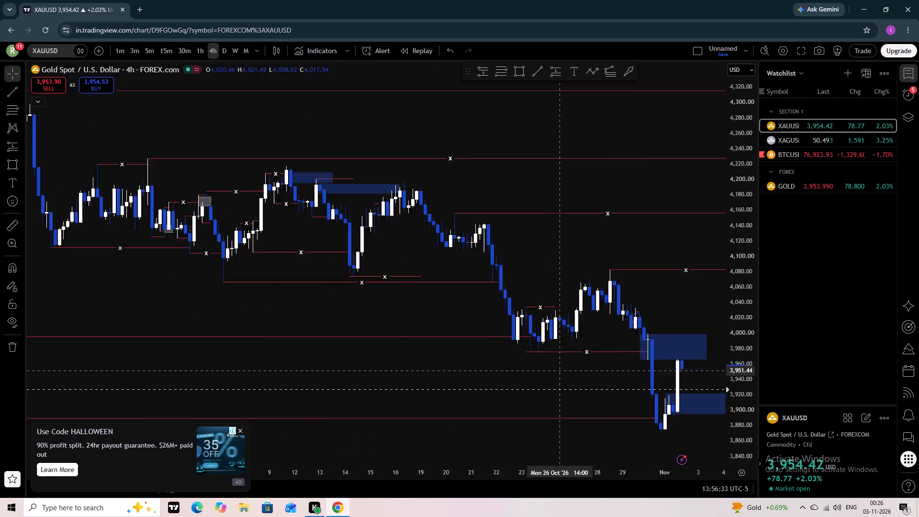
{"action": "scroll", "coordinate": [560, 371], "scroll_direction": "up", "scroll_amount": 3}
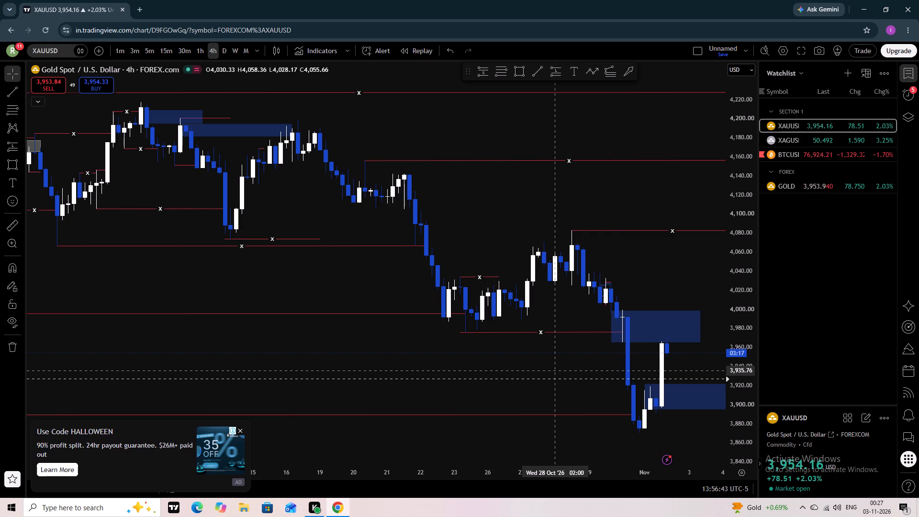
Examine the latest XAUUSD swing highs and lows on the 1-minute timeframe, below the upper zone.
{"action": "left_click", "coordinate": [121, 52]}
{"action": "scroll", "coordinate": [584, 337], "scroll_direction": "down", "scroll_amount": 1}
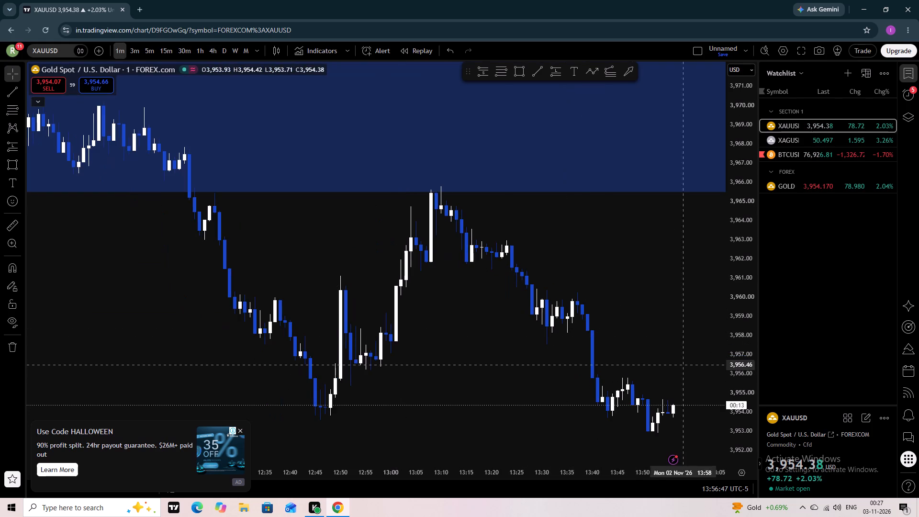
{"action": "scroll", "coordinate": [693, 357], "scroll_direction": "down", "scroll_amount": 5}
{"action": "left_click_drag", "start_coordinate": [625, 382], "coordinate": [523, 187]}
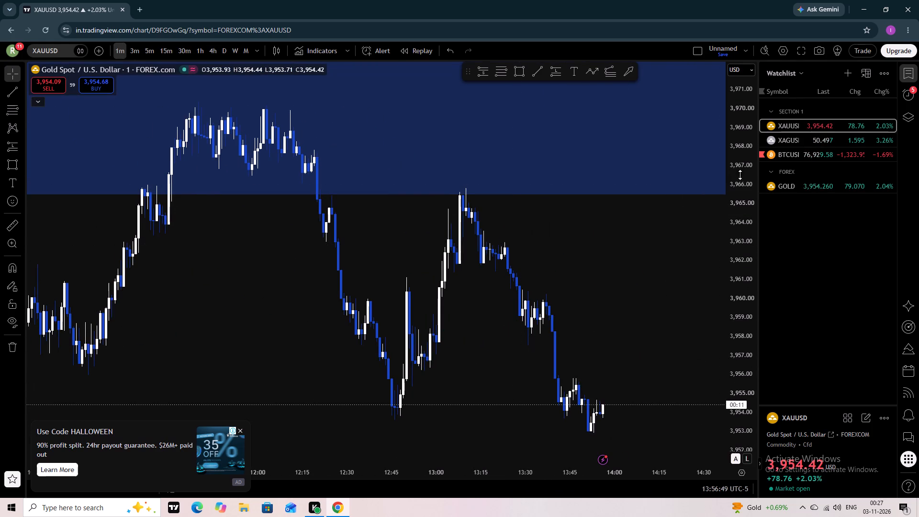
{"action": "left_click_drag", "start_coordinate": [743, 165], "coordinate": [755, 219]}
{"action": "left_click_drag", "start_coordinate": [674, 299], "coordinate": [650, 174]}
{"action": "scroll", "coordinate": [620, 280], "scroll_direction": "down", "scroll_amount": 2}
{"action": "scroll", "coordinate": [620, 280], "scroll_direction": "up", "scroll_amount": 1}
{"action": "scroll", "coordinate": [620, 280], "scroll_direction": "down", "scroll_amount": 3}
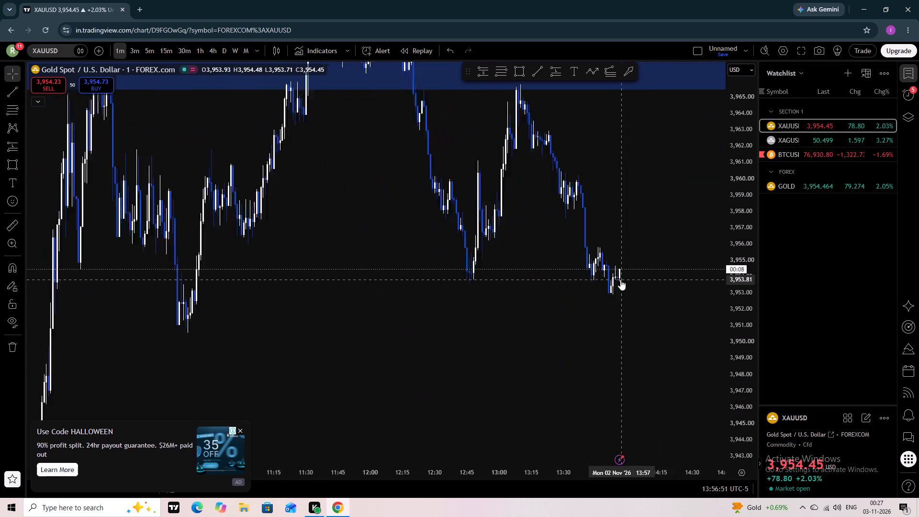
{"action": "scroll", "coordinate": [620, 280], "scroll_direction": "down", "scroll_amount": 3}
{"action": "left_click_drag", "start_coordinate": [566, 349], "coordinate": [536, 205]}
{"action": "left_click_drag", "start_coordinate": [558, 302], "coordinate": [528, 334]}
{"action": "scroll", "coordinate": [752, 163], "scroll_direction": "down", "scroll_amount": 4}
{"action": "left_click_drag", "start_coordinate": [654, 257], "coordinate": [604, 319]}
{"action": "scroll", "coordinate": [599, 321], "scroll_direction": "up", "scroll_amount": 1}
{"action": "scroll", "coordinate": [562, 330], "scroll_direction": "down", "scroll_amount": 1}
{"action": "left_click_drag", "start_coordinate": [476, 326], "coordinate": [562, 352]}
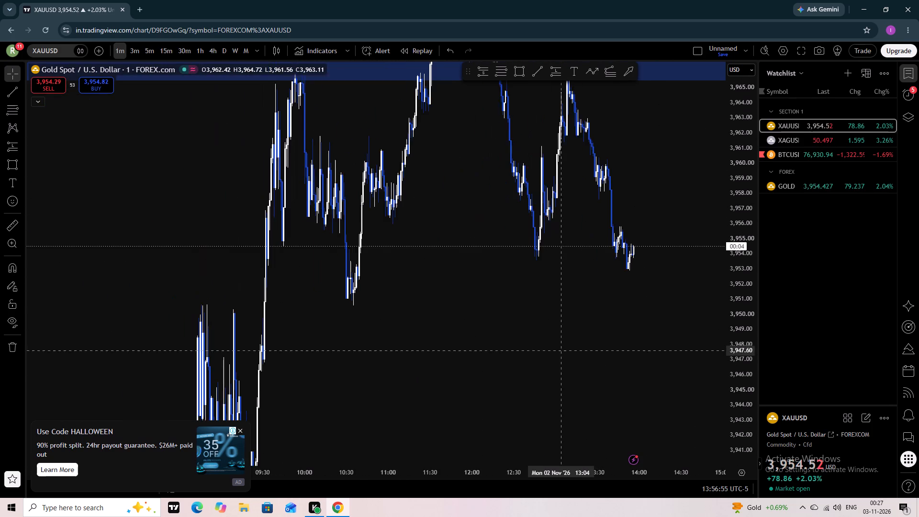
{"action": "left_click_drag", "start_coordinate": [562, 352], "coordinate": [563, 352]}
{"action": "scroll", "coordinate": [565, 351], "scroll_direction": "up", "scroll_amount": 2}
{"action": "left_click_drag", "start_coordinate": [511, 337], "coordinate": [523, 255]}
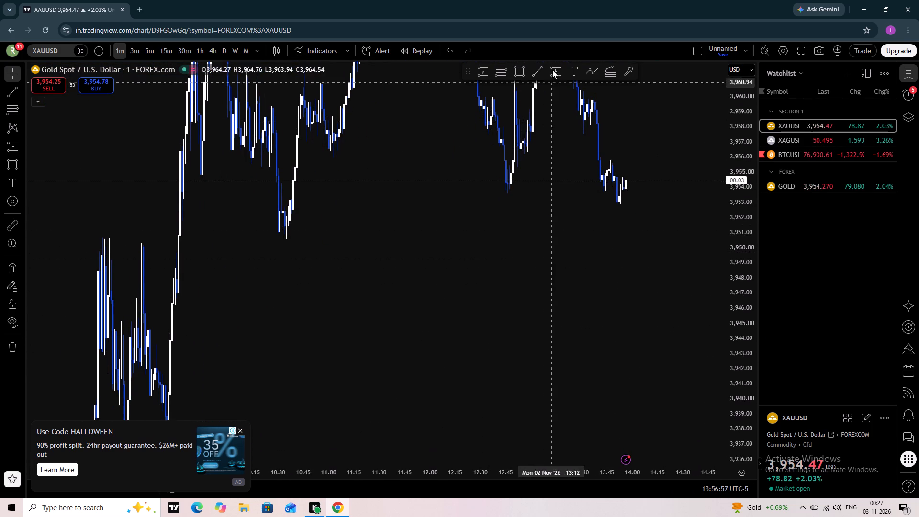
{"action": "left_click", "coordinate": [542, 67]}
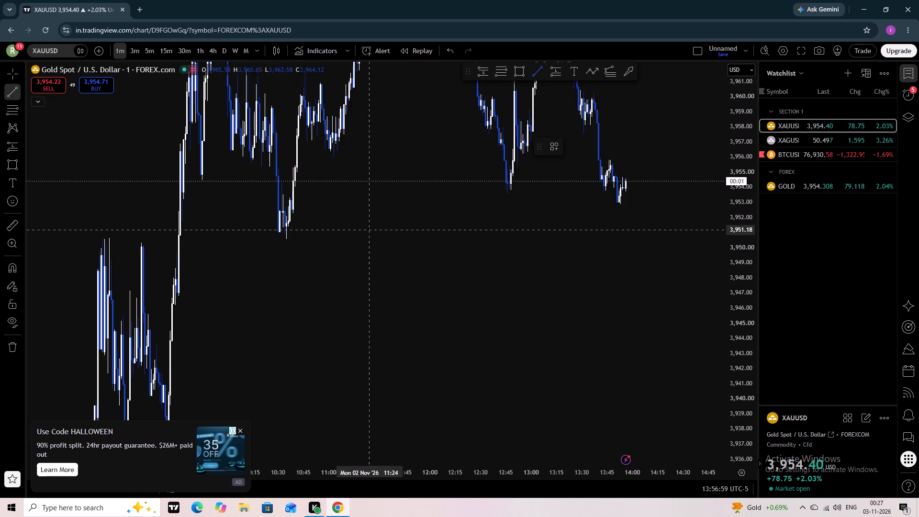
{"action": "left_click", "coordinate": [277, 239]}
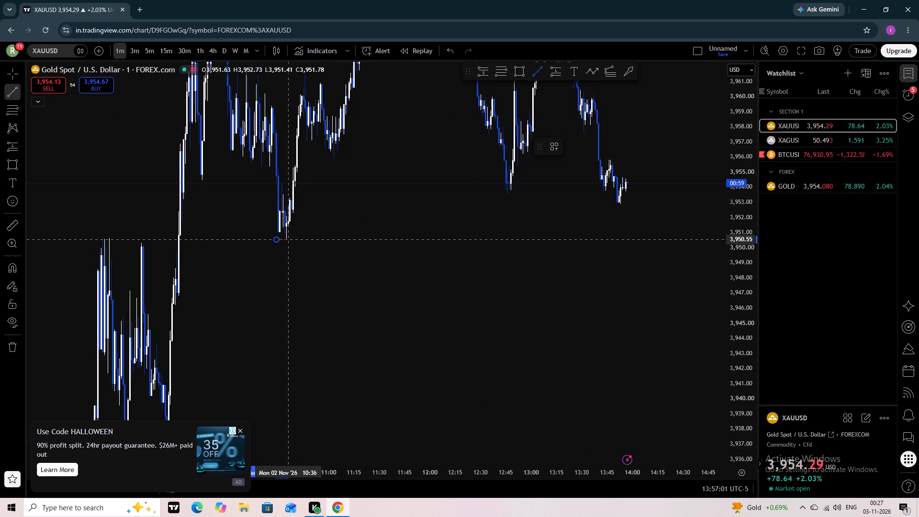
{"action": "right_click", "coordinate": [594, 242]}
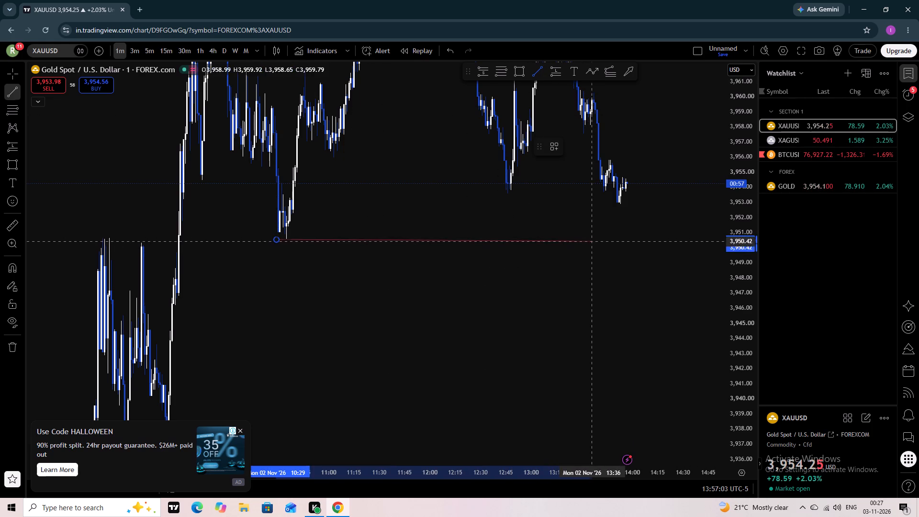
Add the OANDA XAUUSD symbol to the watchlist and open its chart.
{"action": "left_click", "coordinate": [844, 76]}
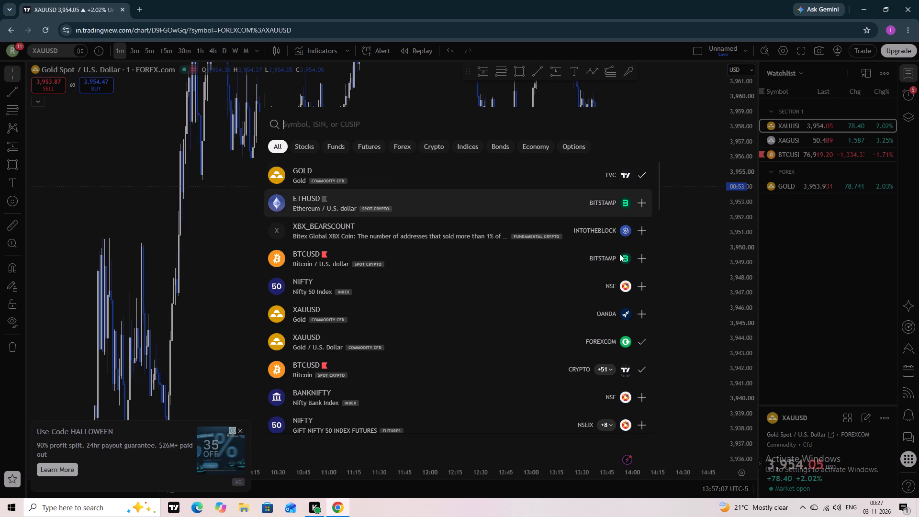
{"action": "left_click", "coordinate": [639, 317]}
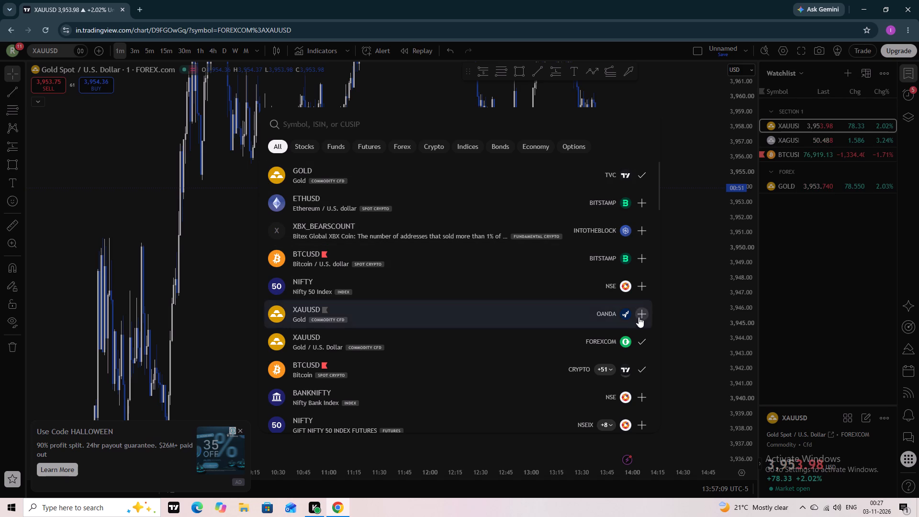
{"action": "left_click", "coordinate": [788, 199]}
{"action": "left_click", "coordinate": [788, 199]}
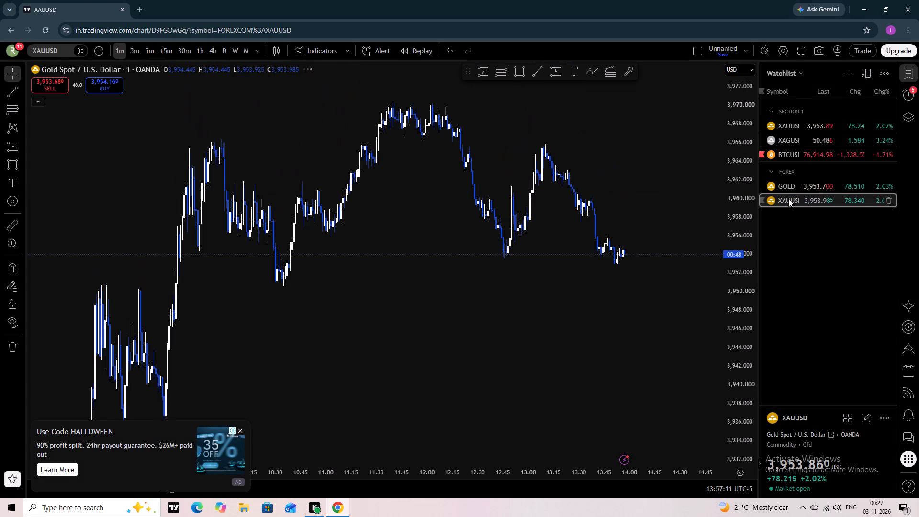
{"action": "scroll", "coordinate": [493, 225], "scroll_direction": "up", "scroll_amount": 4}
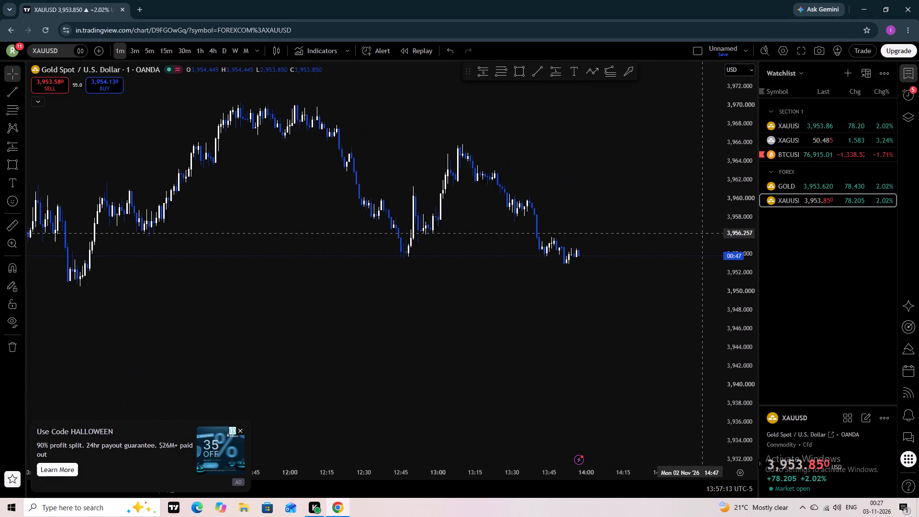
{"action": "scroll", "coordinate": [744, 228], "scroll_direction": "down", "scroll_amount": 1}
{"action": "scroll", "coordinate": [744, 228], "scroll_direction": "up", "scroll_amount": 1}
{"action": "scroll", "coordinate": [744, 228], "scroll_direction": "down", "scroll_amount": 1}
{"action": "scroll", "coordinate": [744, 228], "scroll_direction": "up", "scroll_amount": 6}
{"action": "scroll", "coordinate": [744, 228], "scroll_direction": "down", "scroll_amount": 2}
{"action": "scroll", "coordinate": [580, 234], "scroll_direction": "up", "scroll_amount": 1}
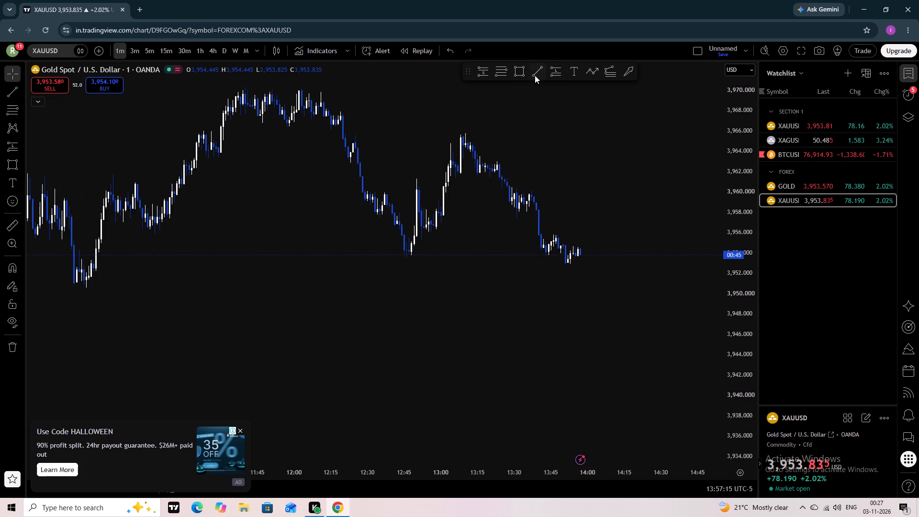
On the 1-hour chart, draw a near-horizontal trend line at about 3,965.8 from 13:00 on 2 November to 16:00 on 3 November.
{"action": "left_click", "coordinate": [535, 75]}
{"action": "left_click", "coordinate": [199, 56]}
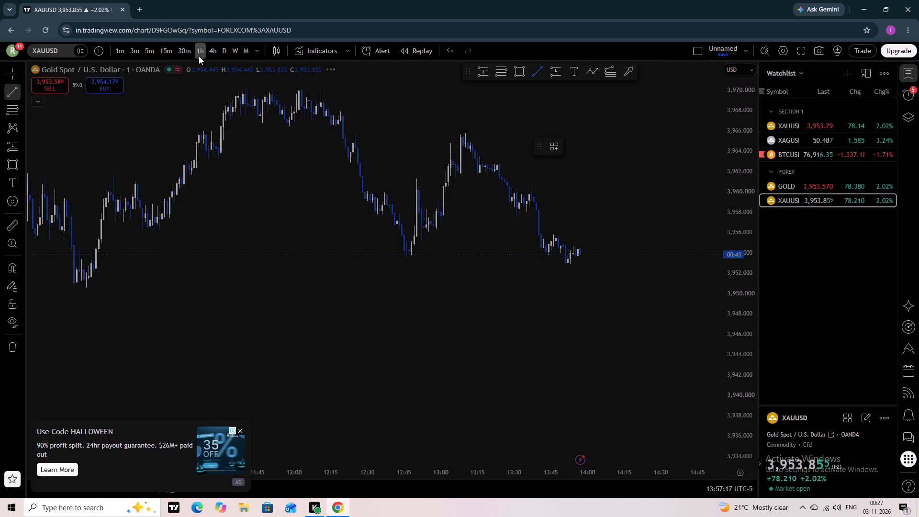
{"action": "scroll", "coordinate": [547, 316], "scroll_direction": "up", "scroll_amount": 1}
{"action": "scroll", "coordinate": [547, 316], "scroll_direction": "down", "scroll_amount": 1}
{"action": "scroll", "coordinate": [547, 316], "scroll_direction": "up", "scroll_amount": 1}
{"action": "scroll", "coordinate": [547, 316], "scroll_direction": "down", "scroll_amount": 1}
{"action": "scroll", "coordinate": [547, 316], "scroll_direction": "up", "scroll_amount": 3}
{"action": "scroll", "coordinate": [558, 310], "scroll_direction": "down", "scroll_amount": 1}
{"action": "scroll", "coordinate": [558, 310], "scroll_direction": "up", "scroll_amount": 3}
{"action": "scroll", "coordinate": [558, 310], "scroll_direction": "down", "scroll_amount": 1}
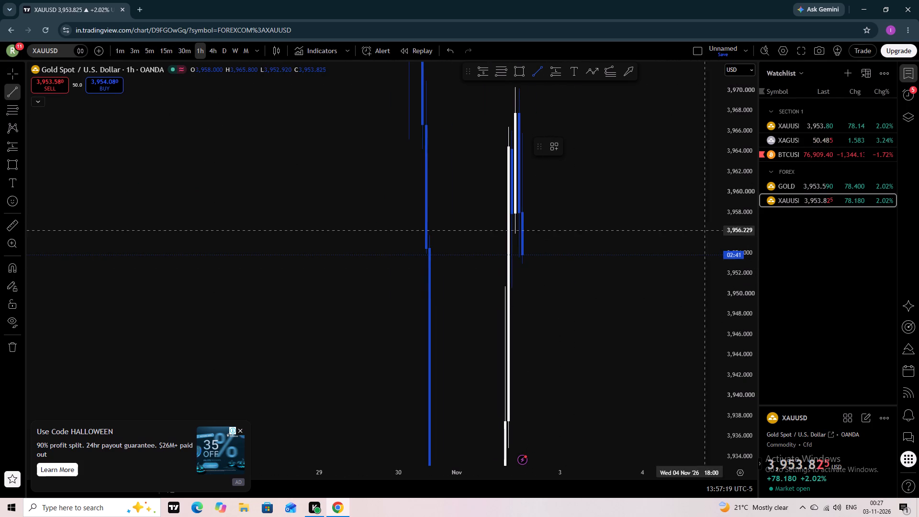
{"action": "scroll", "coordinate": [730, 187], "scroll_direction": "down", "scroll_amount": 8}
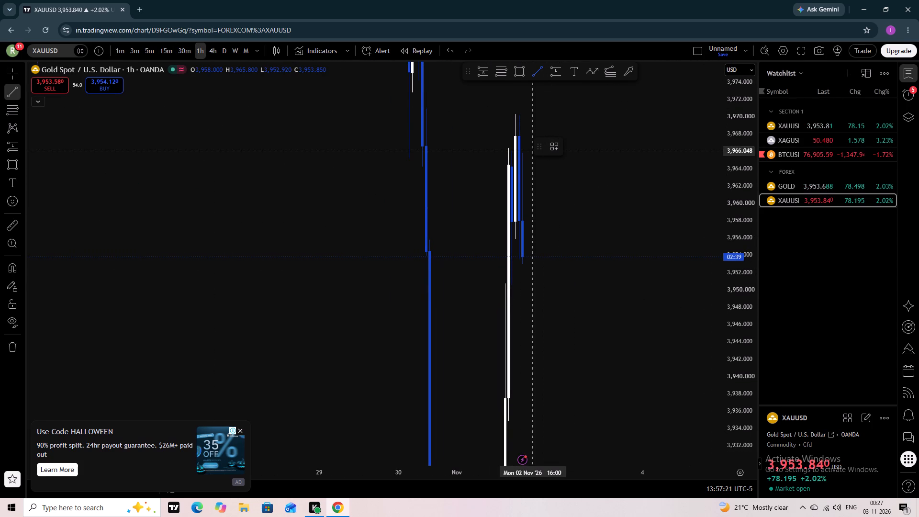
{"action": "left_click", "coordinate": [522, 153]}
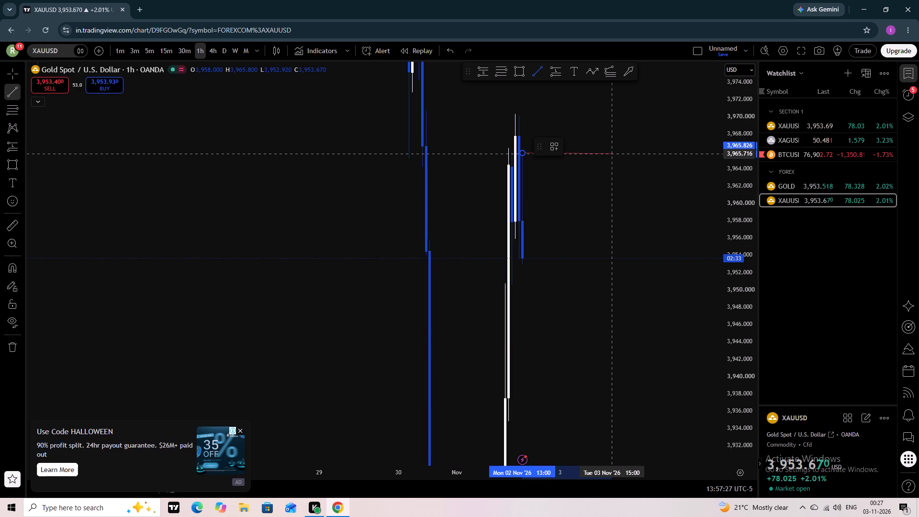
{"action": "left_click", "coordinate": [616, 153]}
{"action": "left_click", "coordinate": [616, 192]}
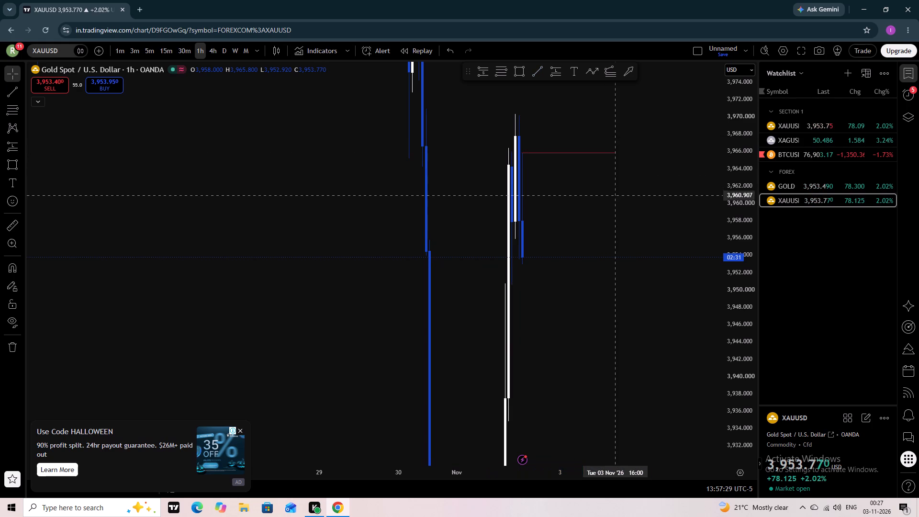
Draw a second horizontal trend line at about 3,950.5 from 10:00 on 2 November to 13:00 on 3 November.
{"action": "scroll", "coordinate": [616, 202], "scroll_direction": "up", "scroll_amount": 2}
{"action": "scroll", "coordinate": [616, 202], "scroll_direction": "down", "scroll_amount": 1}
{"action": "scroll", "coordinate": [616, 202], "scroll_direction": "up", "scroll_amount": 1}
{"action": "left_click", "coordinate": [539, 80]}
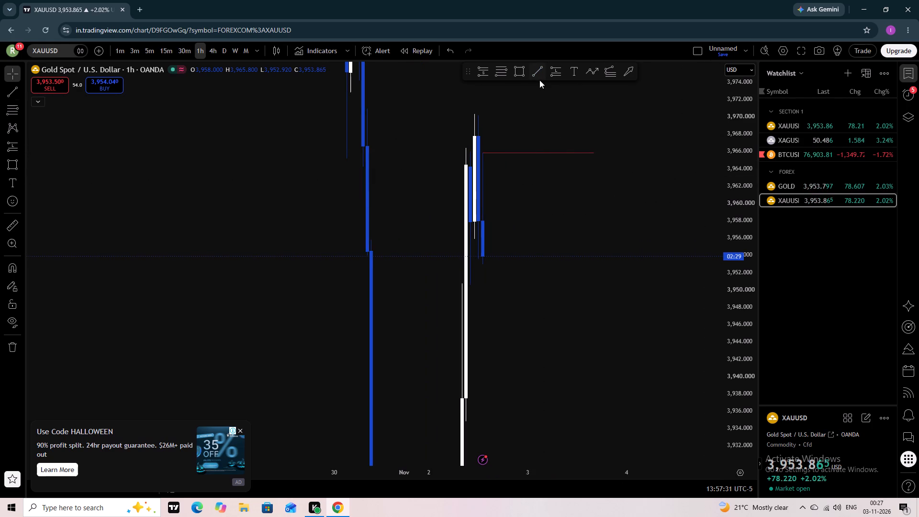
{"action": "left_click", "coordinate": [469, 285]}
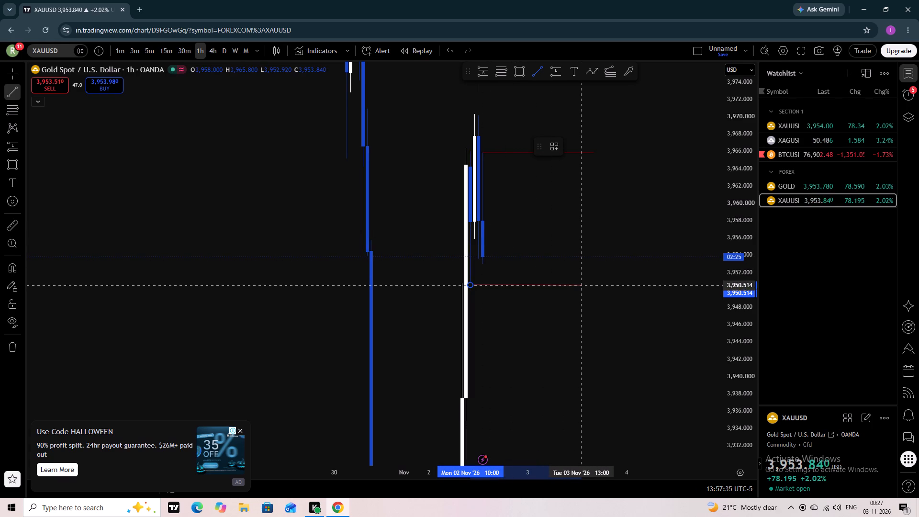
{"action": "left_click", "coordinate": [582, 285]}
{"action": "left_click", "coordinate": [572, 308]}
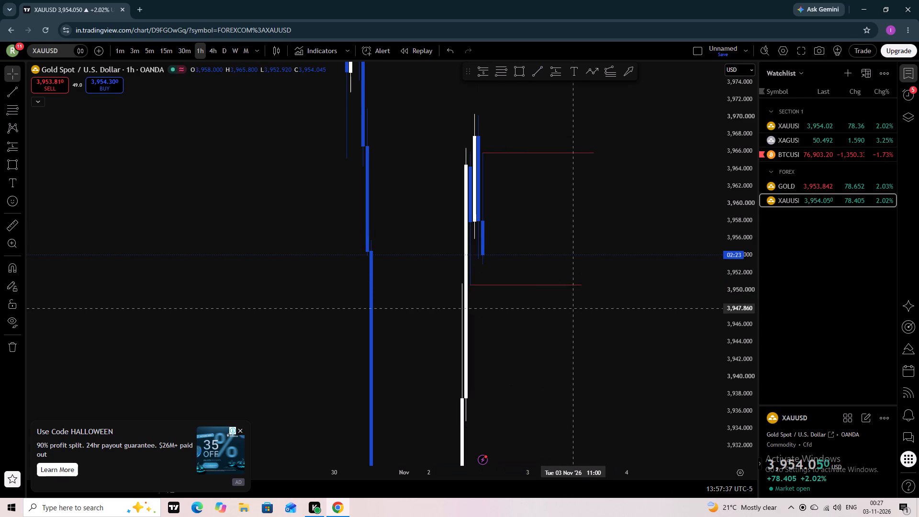
Shorten the upper trend line at about 3,965.8 so it ends at 16:00 on 2 November.
{"action": "scroll", "coordinate": [572, 308], "scroll_direction": "up", "scroll_amount": 3}
{"action": "scroll", "coordinate": [732, 171], "scroll_direction": "up", "scroll_amount": 1}
{"action": "scroll", "coordinate": [732, 171], "scroll_direction": "down", "scroll_amount": 1}
{"action": "scroll", "coordinate": [732, 171], "scroll_direction": "up", "scroll_amount": 1}
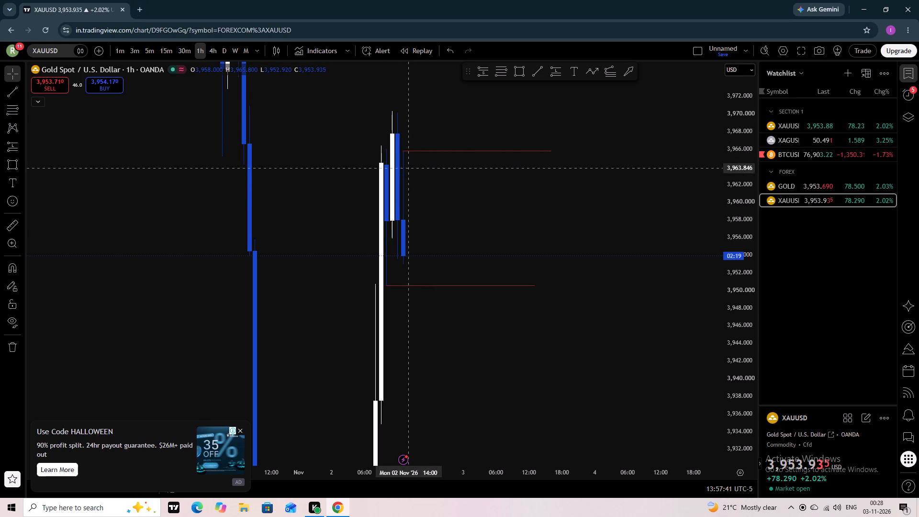
{"action": "scroll", "coordinate": [431, 291], "scroll_direction": "up", "scroll_amount": 2}
{"action": "scroll", "coordinate": [431, 291], "scroll_direction": "down", "scroll_amount": 1}
{"action": "scroll", "coordinate": [431, 291], "scroll_direction": "up", "scroll_amount": 1}
{"action": "left_click_drag", "start_coordinate": [406, 320], "coordinate": [493, 295]}
{"action": "scroll", "coordinate": [503, 293], "scroll_direction": "up", "scroll_amount": 2}
{"action": "scroll", "coordinate": [503, 293], "scroll_direction": "down", "scroll_amount": 1}
{"action": "scroll", "coordinate": [503, 293], "scroll_direction": "up", "scroll_amount": 1}
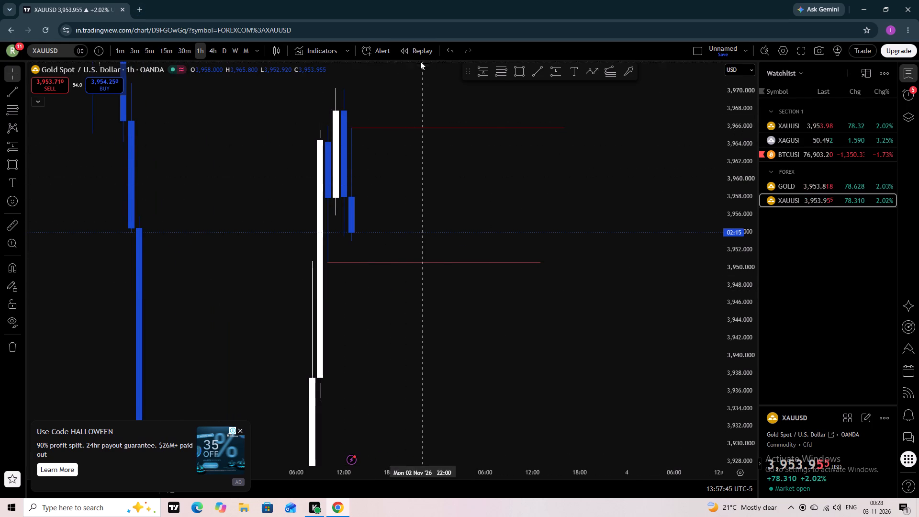
{"action": "scroll", "coordinate": [441, 260], "scroll_direction": "up", "scroll_amount": 2}
{"action": "left_click_drag", "start_coordinate": [350, 304], "coordinate": [465, 286]}
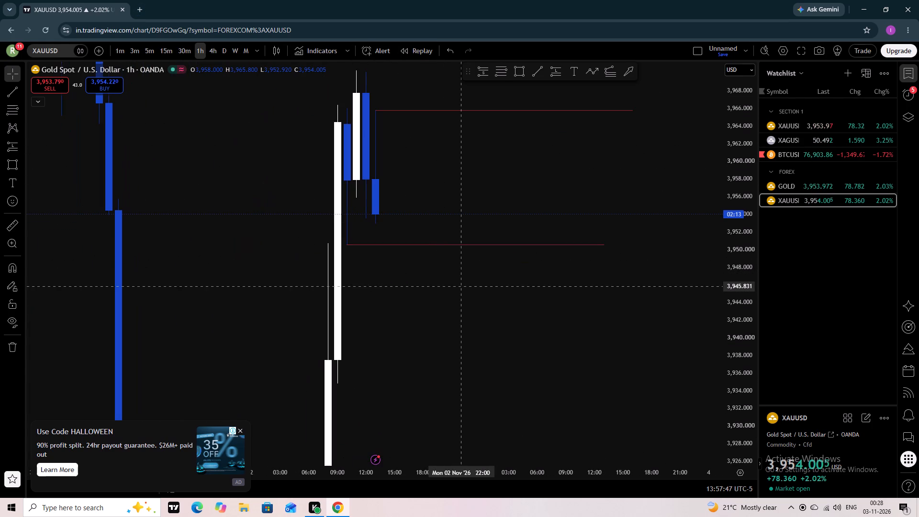
{"action": "left_click_drag", "start_coordinate": [737, 89], "coordinate": [741, 322]}
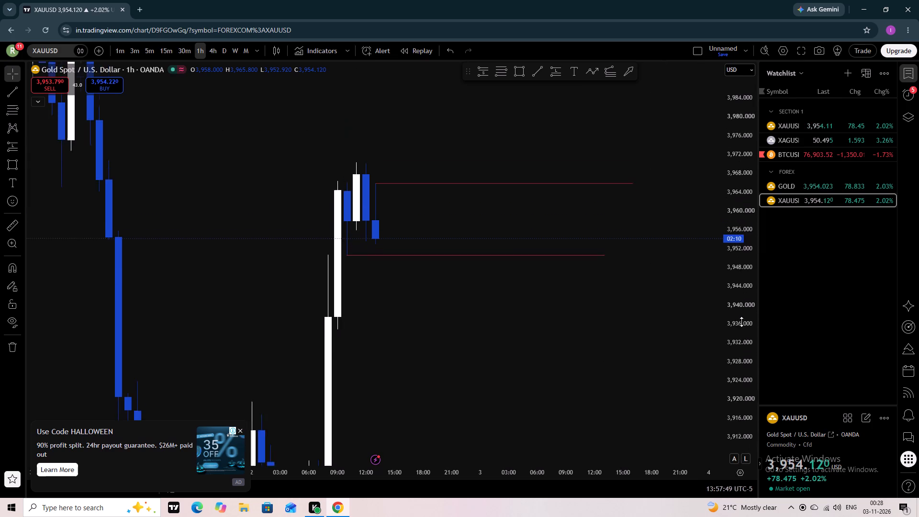
{"action": "left_click_drag", "start_coordinate": [741, 322], "coordinate": [743, 338]}
{"action": "scroll", "coordinate": [560, 336], "scroll_direction": "up", "scroll_amount": 2}
{"action": "left_click_drag", "start_coordinate": [450, 322], "coordinate": [485, 319]}
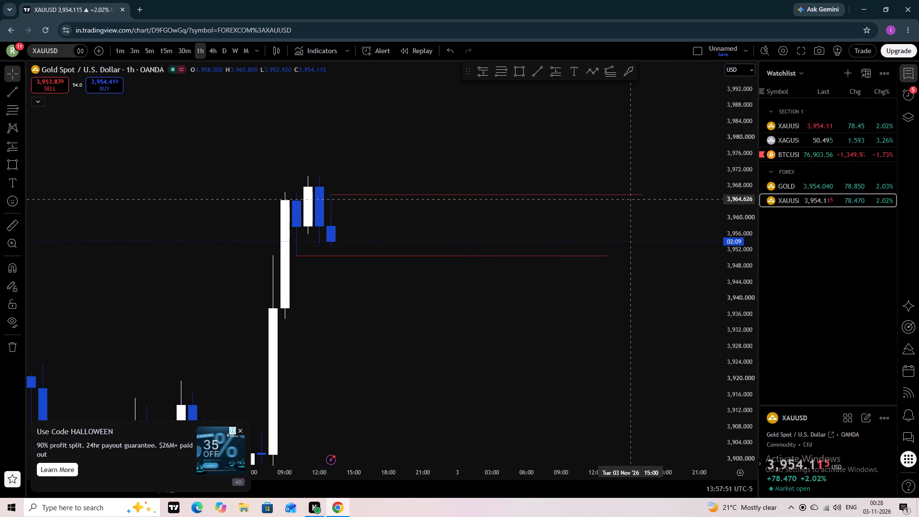
{"action": "left_click_drag", "start_coordinate": [640, 194], "coordinate": [424, 194]}
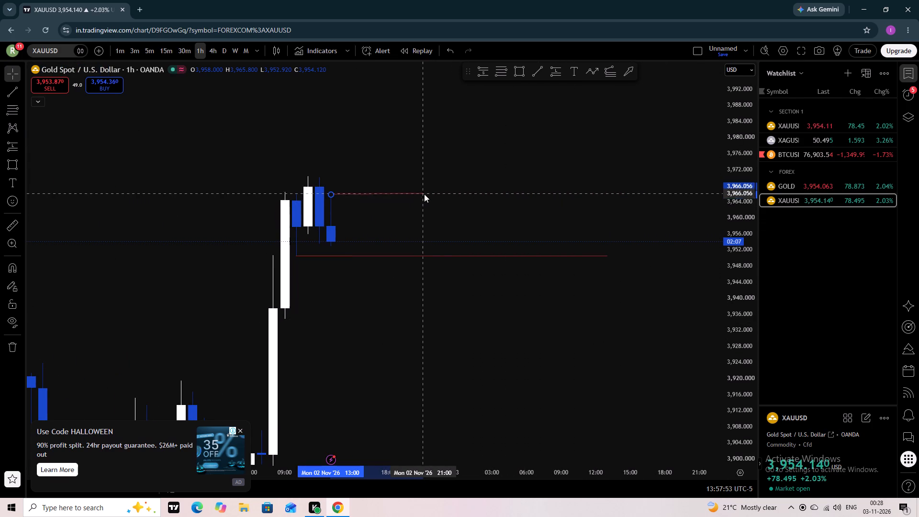
{"action": "left_click_drag", "start_coordinate": [424, 194], "coordinate": [365, 195]}
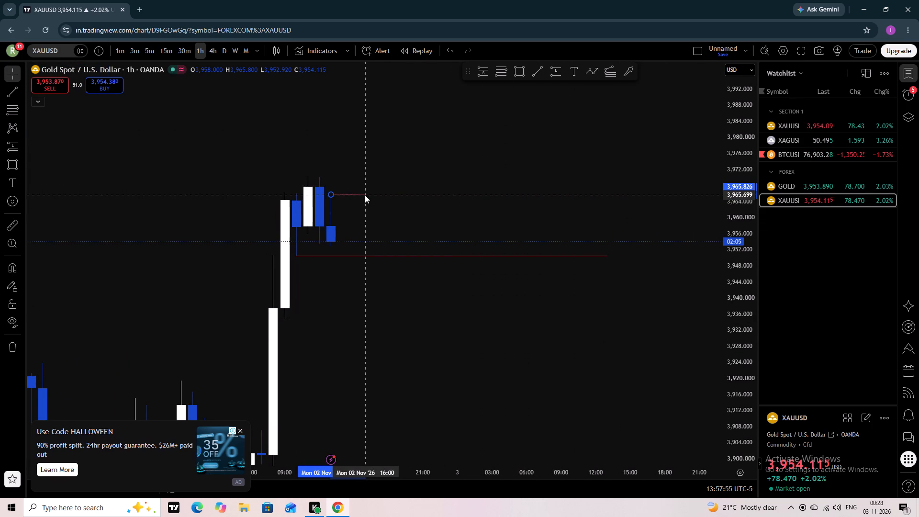
{"action": "left_click_drag", "start_coordinate": [365, 195], "coordinate": [367, 194]}
Shorten the lower trend line so it ends at 17:00 on 2 November, keeping it near-horizontal at about 3,950.6.
{"action": "left_click_drag", "start_coordinate": [604, 255], "coordinate": [529, 258]}
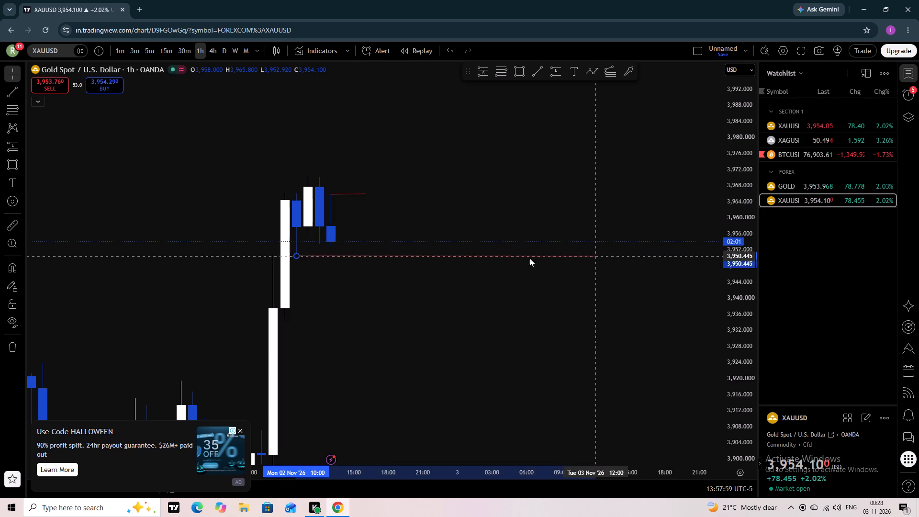
{"action": "left_click_drag", "start_coordinate": [529, 258], "coordinate": [372, 253]}
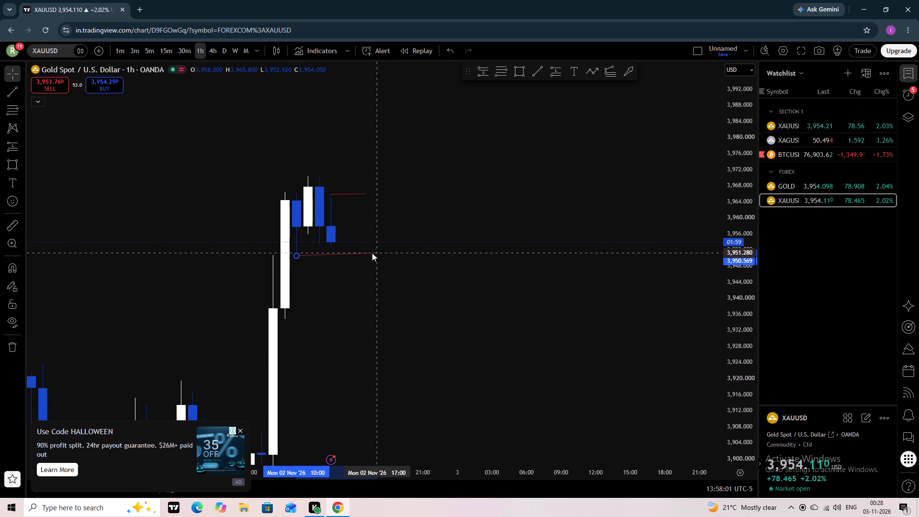
{"action": "left_click_drag", "start_coordinate": [372, 253], "coordinate": [371, 255]}
{"action": "left_click", "coordinate": [352, 271]}
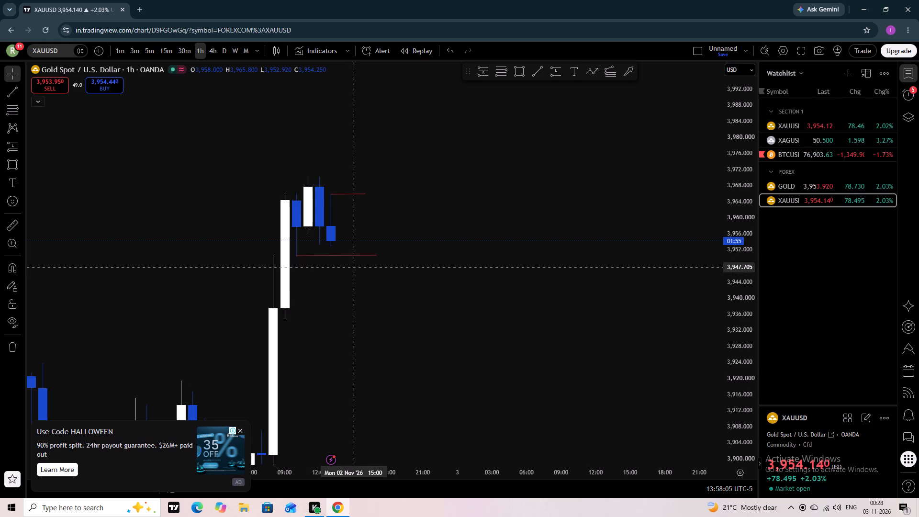
{"action": "left_click", "coordinate": [375, 255]}
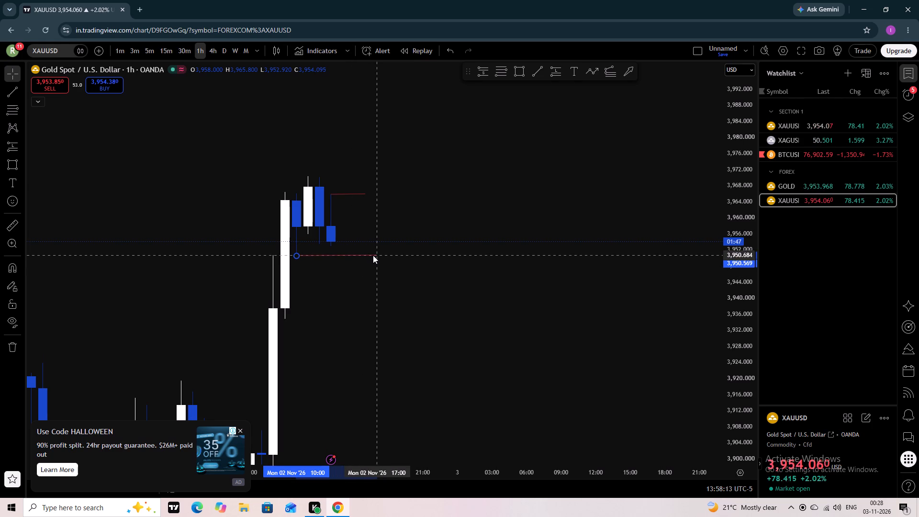
{"action": "left_click", "coordinate": [364, 267]}
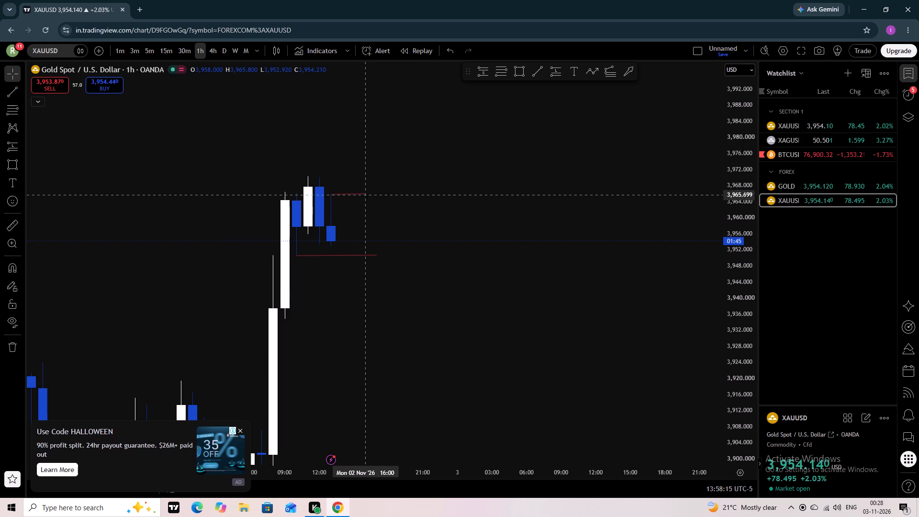
{"action": "left_click", "coordinate": [363, 193]}
{"action": "left_click", "coordinate": [387, 230]}
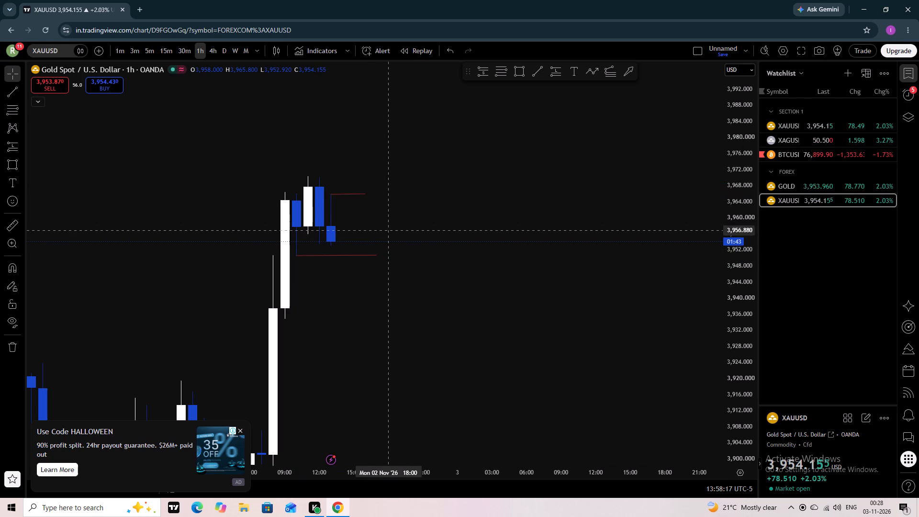
Switch XAUUSD to the 1-minute timeframe and examine the price swings between the two trend lines.
{"action": "left_click", "coordinate": [124, 52]}
{"action": "scroll", "coordinate": [342, 202], "scroll_direction": "down", "scroll_amount": 2}
{"action": "scroll", "coordinate": [342, 202], "scroll_direction": "up", "scroll_amount": 1}
{"action": "scroll", "coordinate": [342, 202], "scroll_direction": "down", "scroll_amount": 1}
{"action": "left_click_drag", "start_coordinate": [359, 319], "coordinate": [397, 371]}
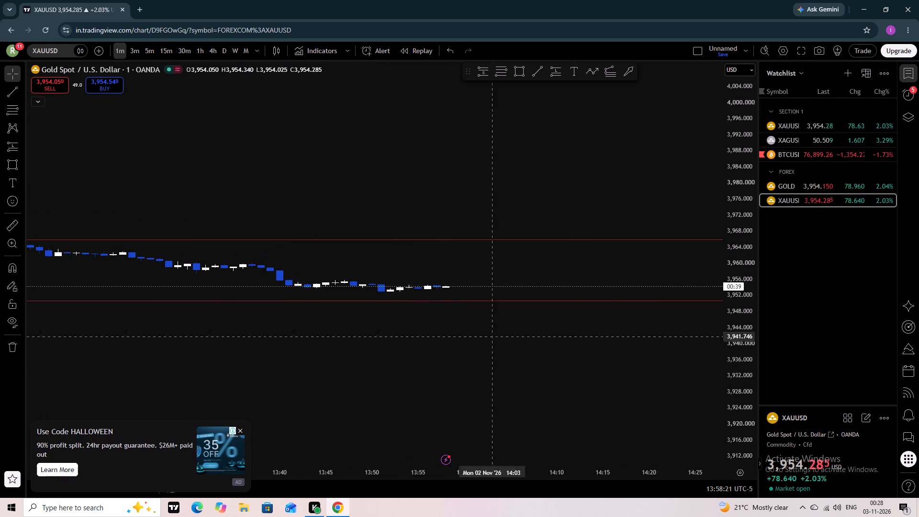
{"action": "left_click_drag", "start_coordinate": [723, 178], "coordinate": [728, 218]}
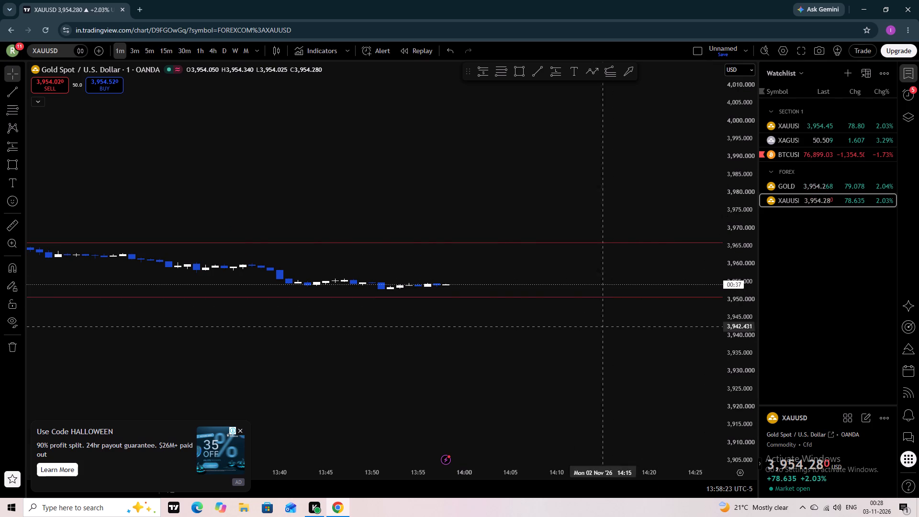
{"action": "left_click_drag", "start_coordinate": [732, 379], "coordinate": [707, 196]}
{"action": "scroll", "coordinate": [324, 287], "scroll_direction": "down", "scroll_amount": 2}
{"action": "scroll", "coordinate": [324, 287], "scroll_direction": "up", "scroll_amount": 1}
{"action": "scroll", "coordinate": [324, 287], "scroll_direction": "down", "scroll_amount": 2}
{"action": "scroll", "coordinate": [324, 287], "scroll_direction": "up", "scroll_amount": 1}
{"action": "scroll", "coordinate": [324, 287], "scroll_direction": "down", "scroll_amount": 3}
{"action": "scroll", "coordinate": [324, 287], "scroll_direction": "up", "scroll_amount": 1}
{"action": "scroll", "coordinate": [324, 287], "scroll_direction": "down", "scroll_amount": 1}
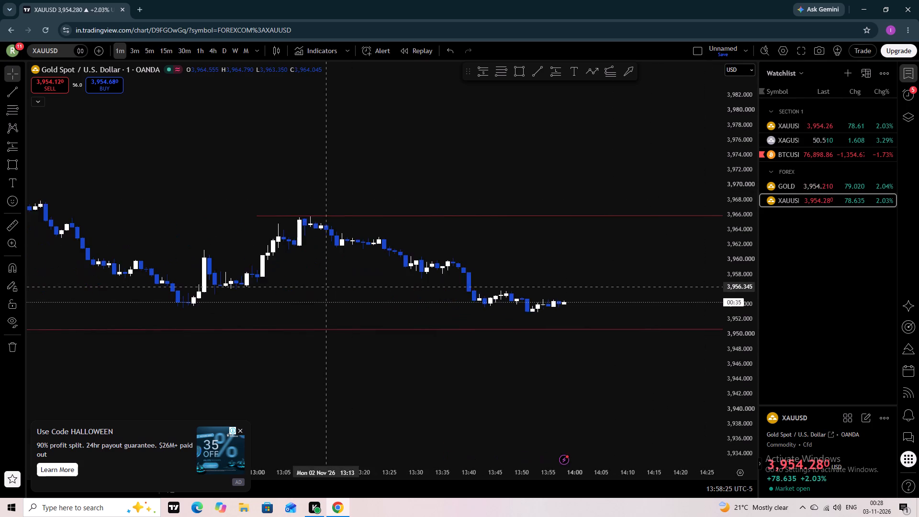
{"action": "scroll", "coordinate": [324, 287], "scroll_direction": "down", "scroll_amount": 2}
{"action": "scroll", "coordinate": [325, 287], "scroll_direction": "up", "scroll_amount": 1}
{"action": "scroll", "coordinate": [325, 287], "scroll_direction": "down", "scroll_amount": 7}
{"action": "left_click_drag", "start_coordinate": [444, 299], "coordinate": [319, 274]}
{"action": "scroll", "coordinate": [408, 277], "scroll_direction": "down", "scroll_amount": 1}
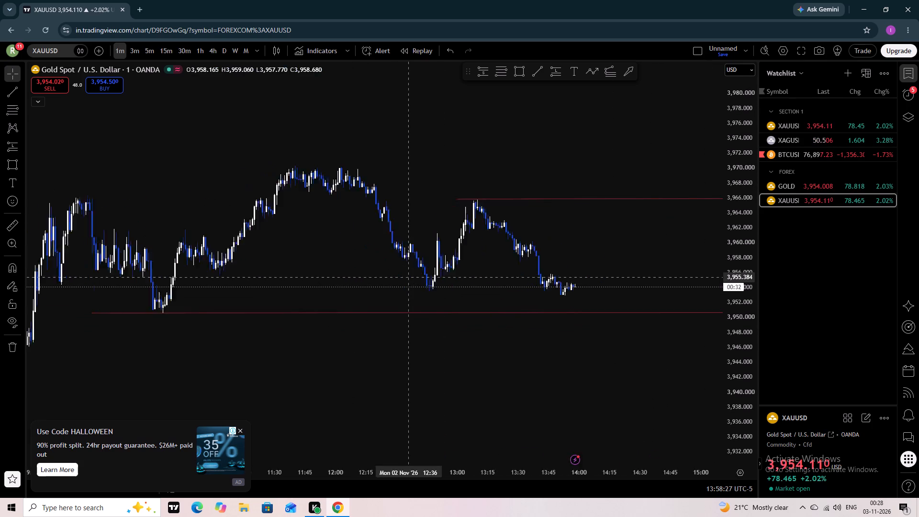
{"action": "scroll", "coordinate": [408, 277], "scroll_direction": "down", "scroll_amount": 1}
{"action": "left_click_drag", "start_coordinate": [734, 282], "coordinate": [722, 119]}
{"action": "left_click_drag", "start_coordinate": [648, 248], "coordinate": [557, 225]}
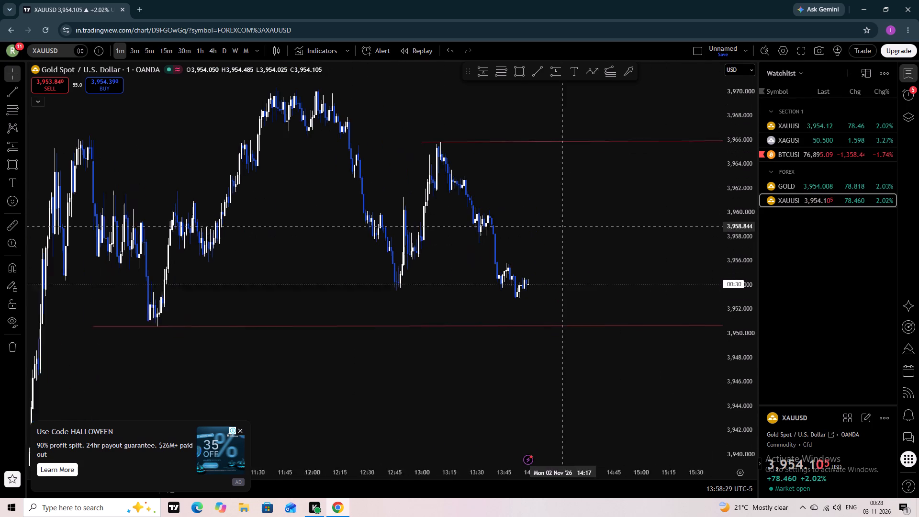
{"action": "left_click_drag", "start_coordinate": [557, 225], "coordinate": [549, 224]}
{"action": "scroll", "coordinate": [749, 233], "scroll_direction": "up", "scroll_amount": 4}
{"action": "scroll", "coordinate": [747, 207], "scroll_direction": "down", "scroll_amount": 1}
{"action": "scroll", "coordinate": [642, 204], "scroll_direction": "up", "scroll_amount": 1}
{"action": "left_click_drag", "start_coordinate": [623, 204], "coordinate": [599, 266]}
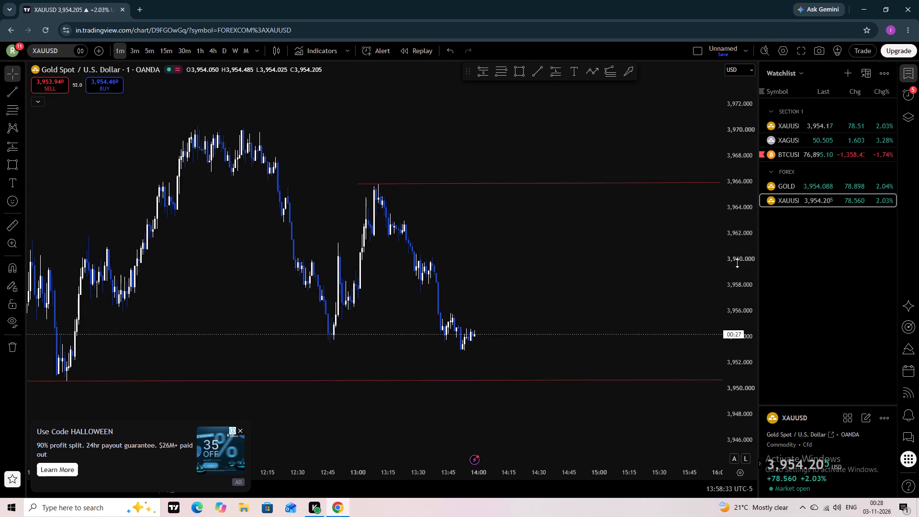
{"action": "left_click_drag", "start_coordinate": [737, 263], "coordinate": [723, 157]}
Dismiss the HALLOWEEN advertisement covering the chart.
{"action": "left_click", "coordinate": [240, 428]}
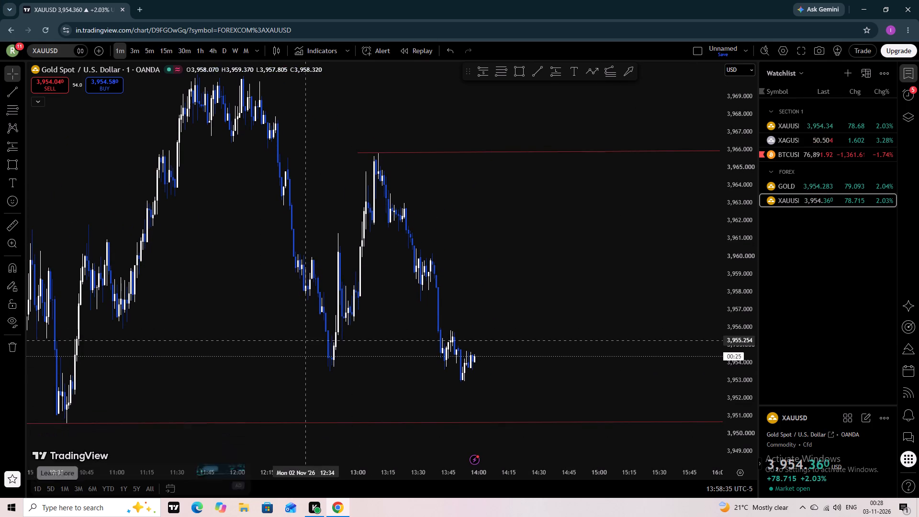
Remove the sessions indicator covering London, New York, Tokyo and Sydney from the XAUUSD chart.
{"action": "scroll", "coordinate": [303, 333], "scroll_direction": "down", "scroll_amount": 1}
{"action": "left_click_drag", "start_coordinate": [298, 310], "coordinate": [289, 267]}
{"action": "left_click_drag", "start_coordinate": [404, 325], "coordinate": [381, 342]}
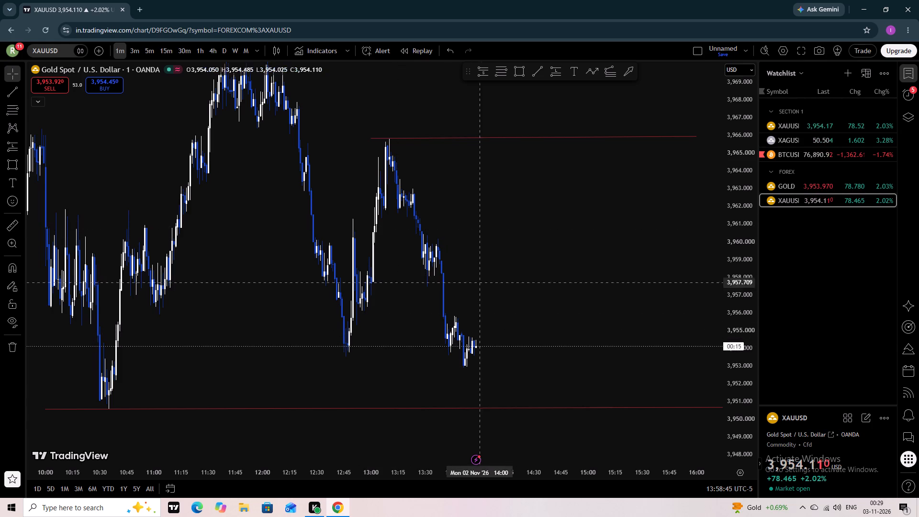
{"action": "left_click_drag", "start_coordinate": [373, 314], "coordinate": [386, 285]}
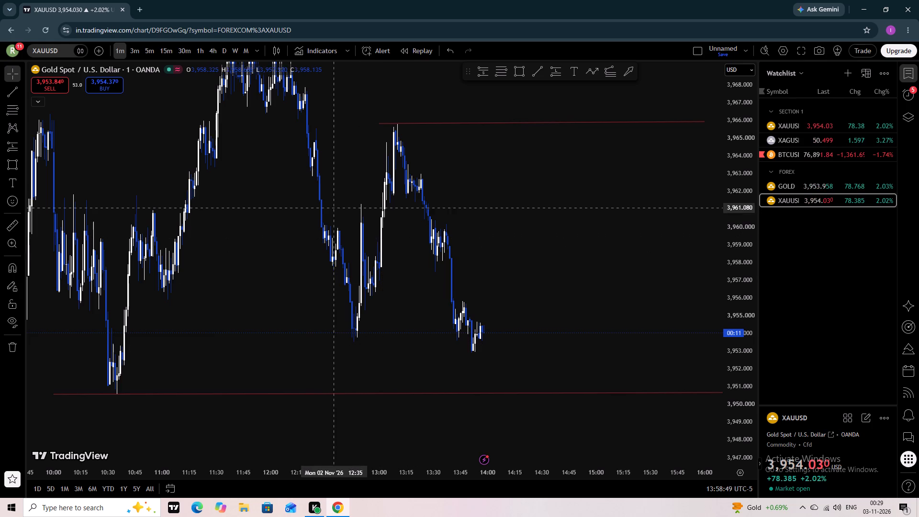
{"action": "left_click_drag", "start_coordinate": [570, 218], "coordinate": [543, 212]}
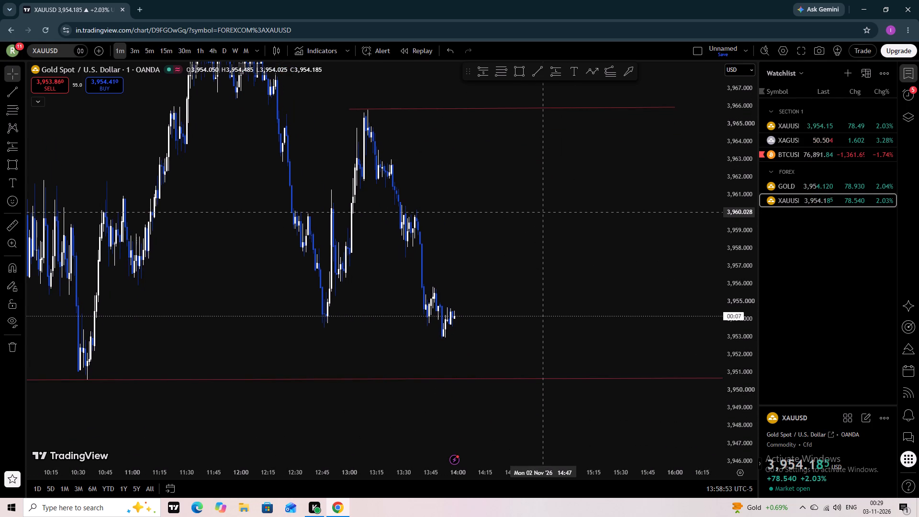
{"action": "left_click", "coordinate": [41, 104]}
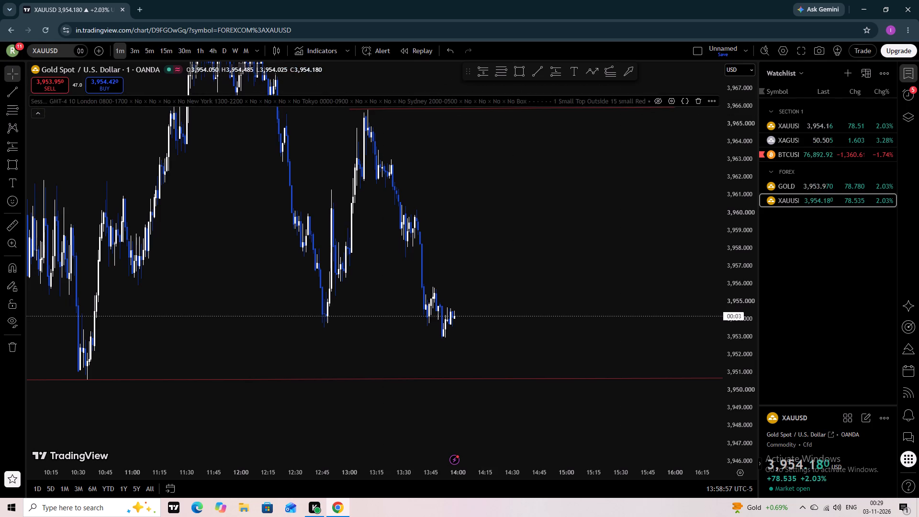
{"action": "left_click", "coordinate": [700, 101]}
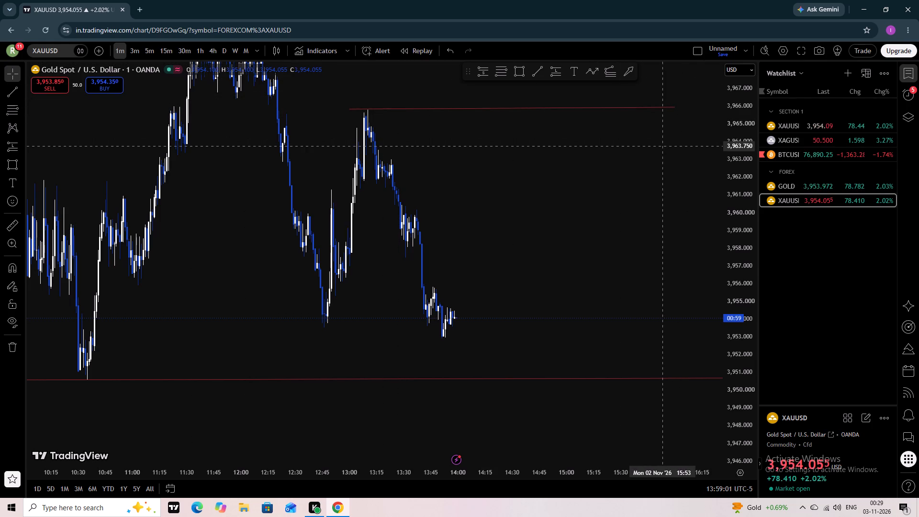
Hide the watchlist to give the 1-minute chart the full width.
{"action": "scroll", "coordinate": [661, 146], "scroll_direction": "up", "scroll_amount": 1}
{"action": "scroll", "coordinate": [661, 146], "scroll_direction": "down", "scroll_amount": 5}
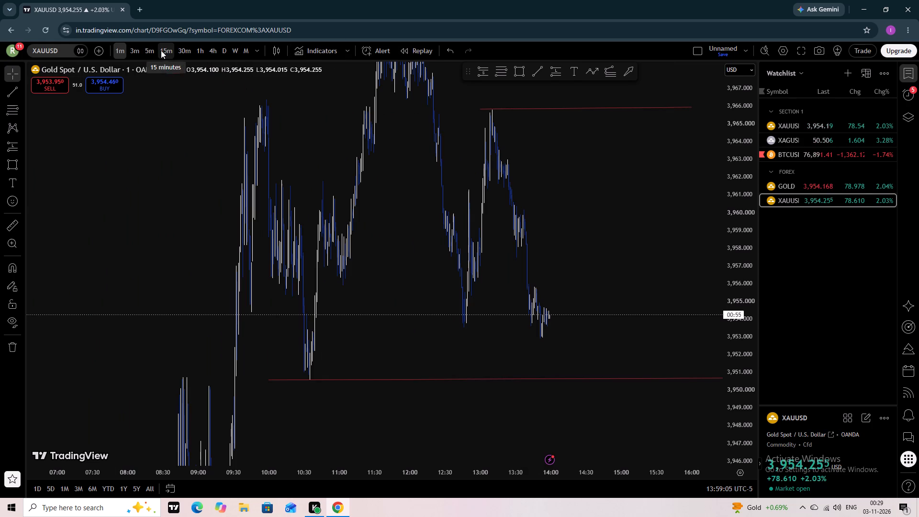
{"action": "scroll", "coordinate": [379, 169], "scroll_direction": "up", "scroll_amount": 2}
{"action": "scroll", "coordinate": [379, 169], "scroll_direction": "down", "scroll_amount": 1}
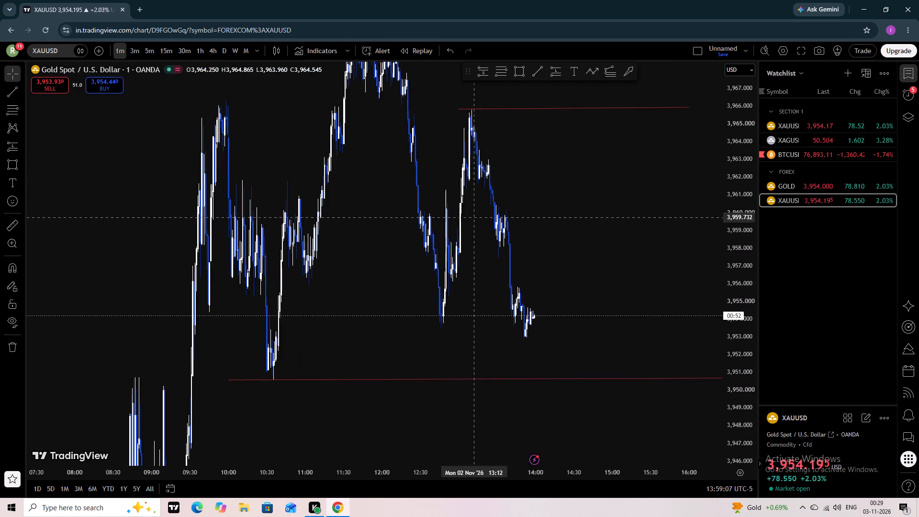
{"action": "scroll", "coordinate": [474, 217], "scroll_direction": "up", "scroll_amount": 2}
{"action": "left_click_drag", "start_coordinate": [326, 198], "coordinate": [414, 263]}
{"action": "left_click", "coordinate": [907, 79]}
Examine the latest 1-minute price action between the upper and lower trend lines on the widened chart.
{"action": "scroll", "coordinate": [877, 184], "scroll_direction": "up", "scroll_amount": 6}
{"action": "scroll", "coordinate": [872, 166], "scroll_direction": "down", "scroll_amount": 2}
{"action": "scroll", "coordinate": [872, 166], "scroll_direction": "up", "scroll_amount": 1}
{"action": "scroll", "coordinate": [872, 166], "scroll_direction": "down", "scroll_amount": 1}
{"action": "scroll", "coordinate": [872, 166], "scroll_direction": "up", "scroll_amount": 1}
{"action": "scroll", "coordinate": [872, 166], "scroll_direction": "down", "scroll_amount": 2}
{"action": "scroll", "coordinate": [873, 171], "scroll_direction": "up", "scroll_amount": 1}
{"action": "scroll", "coordinate": [873, 173], "scroll_direction": "down", "scroll_amount": 2}
{"action": "scroll", "coordinate": [756, 218], "scroll_direction": "up", "scroll_amount": 4}
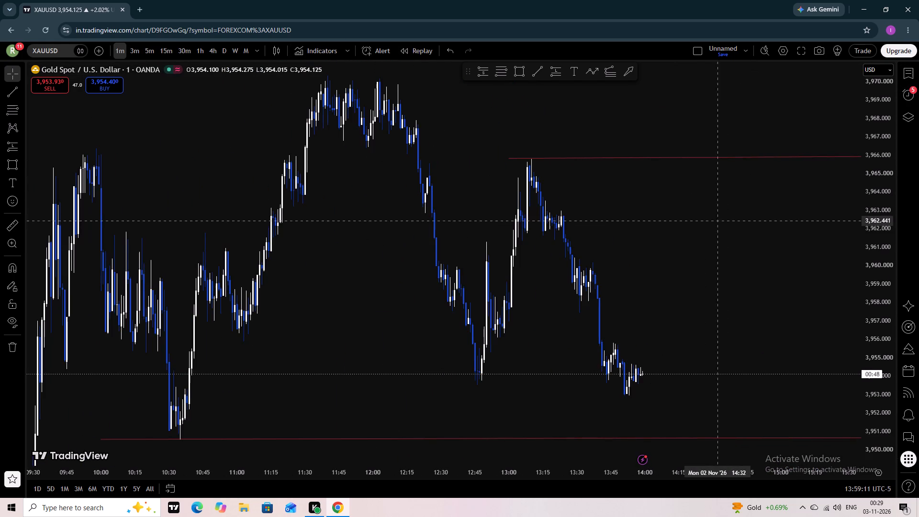
{"action": "left_click_drag", "start_coordinate": [692, 257], "coordinate": [691, 183]}
{"action": "scroll", "coordinate": [713, 270], "scroll_direction": "up", "scroll_amount": 1}
{"action": "scroll", "coordinate": [890, 204], "scroll_direction": "down", "scroll_amount": 1}
{"action": "scroll", "coordinate": [890, 204], "scroll_direction": "up", "scroll_amount": 11}
{"action": "left_click_drag", "start_coordinate": [749, 278], "coordinate": [654, 323]}
{"action": "scroll", "coordinate": [643, 313], "scroll_direction": "down", "scroll_amount": 1}
{"action": "scroll", "coordinate": [642, 312], "scroll_direction": "up", "scroll_amount": 1}
{"action": "left_click_drag", "start_coordinate": [637, 315], "coordinate": [632, 242]}
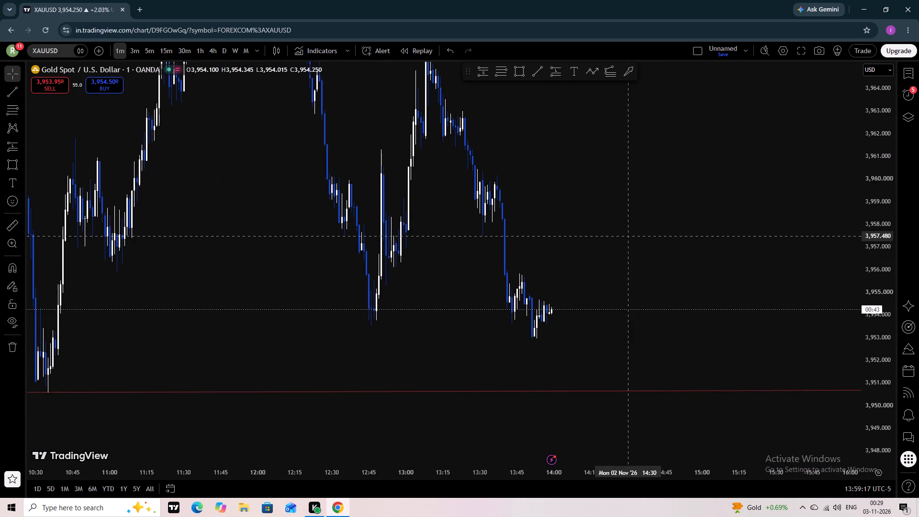
{"action": "left_click_drag", "start_coordinate": [704, 198], "coordinate": [668, 259]}
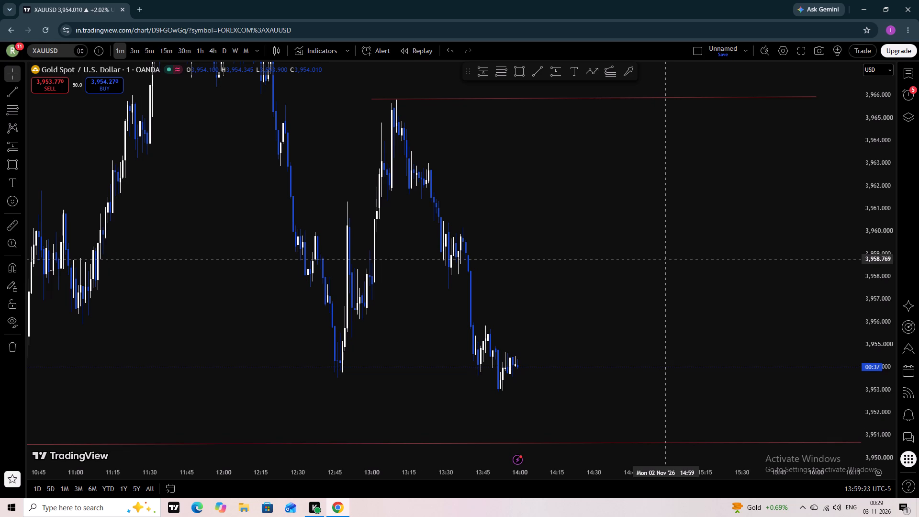
Draw a horizontal trend line under the earlier swing low at about 3,934.7, from 08:57 to 14:34 on 2 November.
{"action": "left_click_drag", "start_coordinate": [648, 293], "coordinate": [677, 157]}
{"action": "scroll", "coordinate": [658, 278], "scroll_direction": "down", "scroll_amount": 6}
{"action": "left_click_drag", "start_coordinate": [625, 365], "coordinate": [630, 336]}
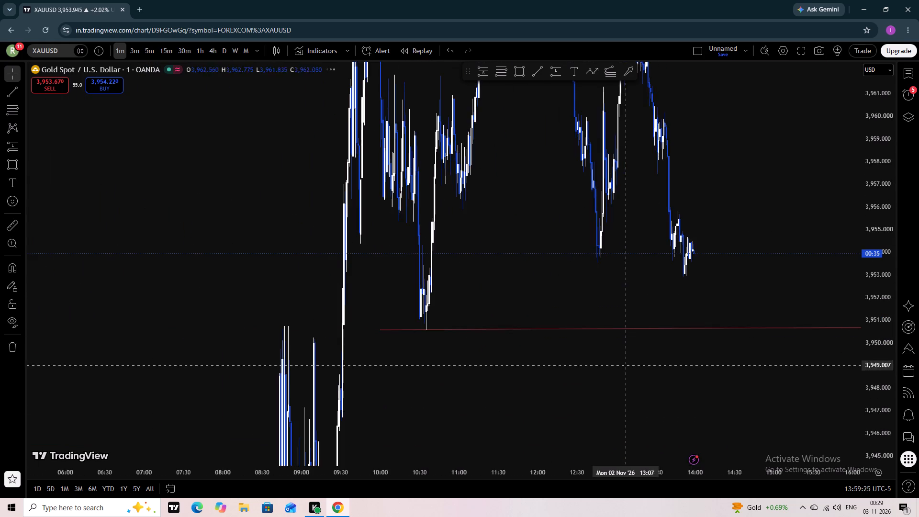
{"action": "left_click_drag", "start_coordinate": [630, 336], "coordinate": [605, 182]}
{"action": "left_click_drag", "start_coordinate": [889, 120], "coordinate": [837, 416]}
{"action": "left_click_drag", "start_coordinate": [745, 364], "coordinate": [742, 360]}
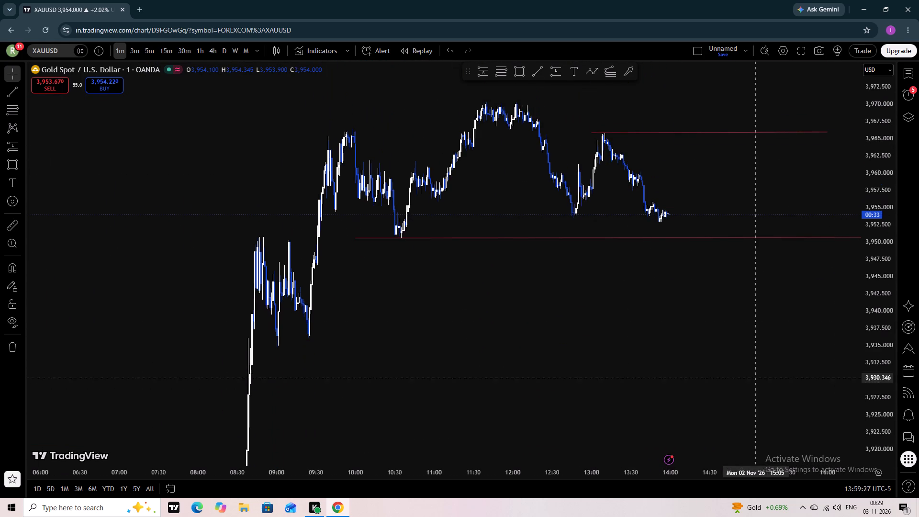
{"action": "left_click_drag", "start_coordinate": [742, 360], "coordinate": [716, 248]}
{"action": "left_click", "coordinate": [534, 66]}
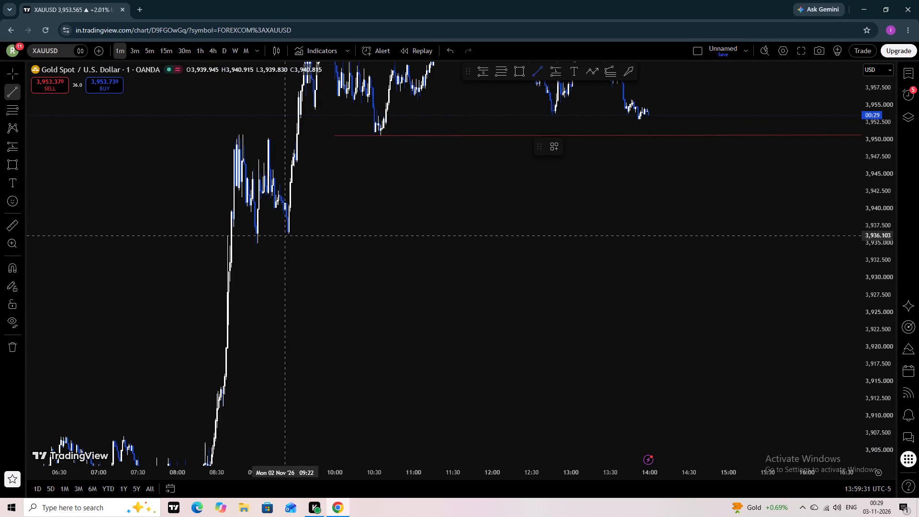
{"action": "left_click", "coordinate": [252, 244]}
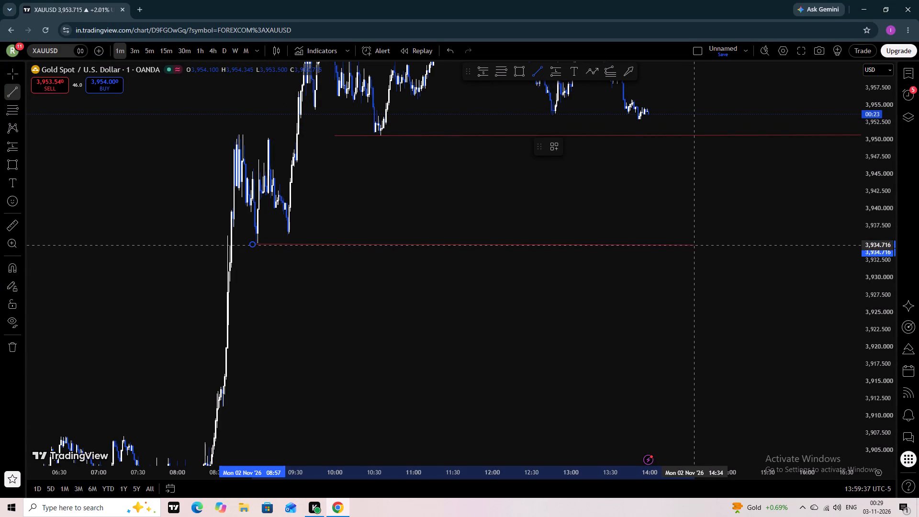
{"action": "left_click", "coordinate": [695, 244]}
{"action": "left_click", "coordinate": [699, 264]}
{"action": "scroll", "coordinate": [757, 216], "scroll_direction": "up", "scroll_amount": 1}
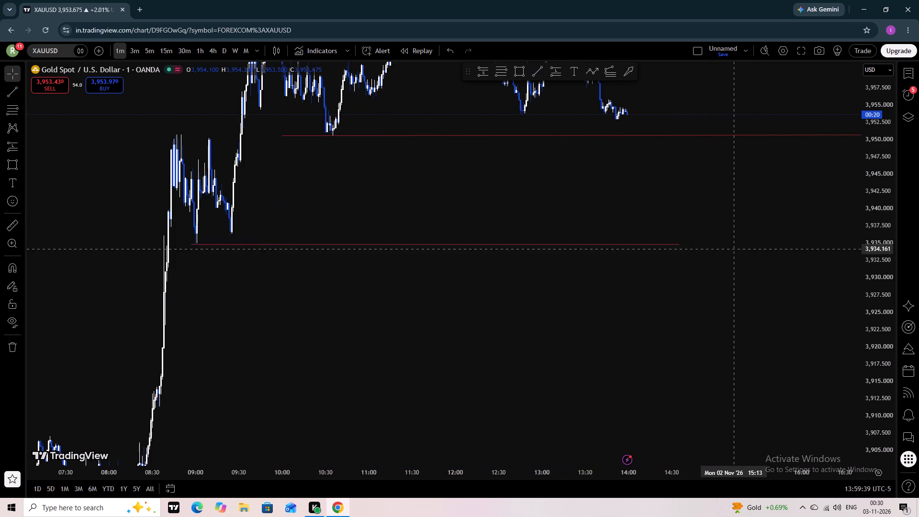
Extend the lower trend line's end point to about 14:53, keeping it nearly level at about 3,934.7.
{"action": "left_click_drag", "start_coordinate": [678, 244], "coordinate": [683, 243]}
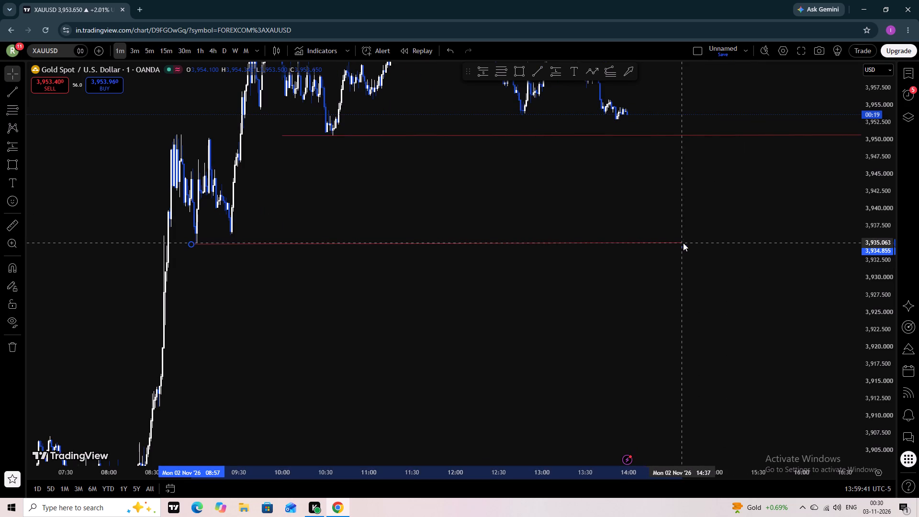
{"action": "left_click_drag", "start_coordinate": [683, 243], "coordinate": [705, 244]}
{"action": "left_click", "coordinate": [728, 201]}
Examine the 1-minute price action around the upper, middle and lower trend lines.
{"action": "left_click_drag", "start_coordinate": [749, 180], "coordinate": [726, 348]}
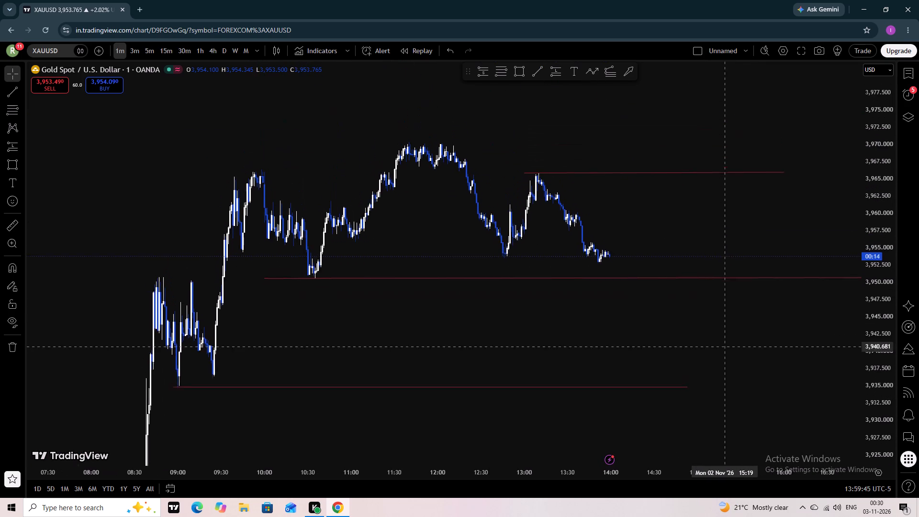
{"action": "left_click_drag", "start_coordinate": [726, 348], "coordinate": [731, 354]}
{"action": "scroll", "coordinate": [893, 263], "scroll_direction": "up", "scroll_amount": 5}
{"action": "scroll", "coordinate": [893, 263], "scroll_direction": "down", "scroll_amount": 1}
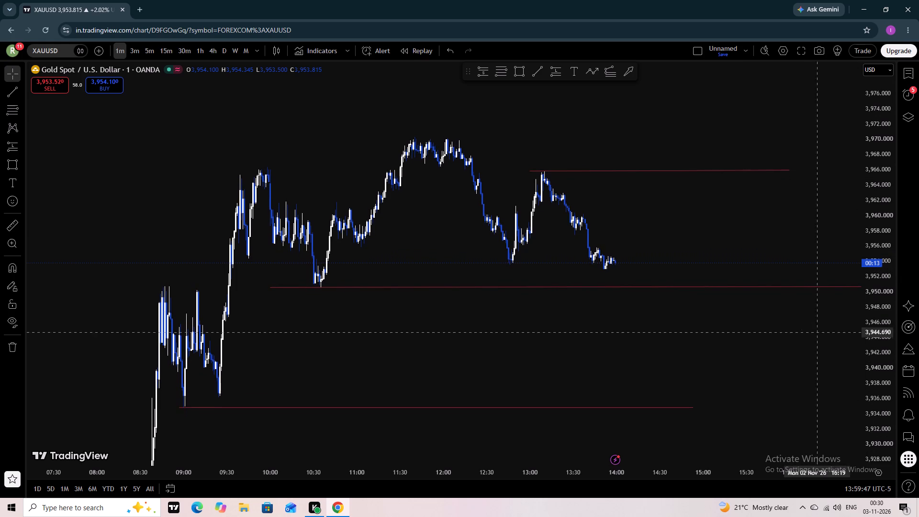
{"action": "scroll", "coordinate": [800, 335], "scroll_direction": "up", "scroll_amount": 2}
{"action": "scroll", "coordinate": [877, 255], "scroll_direction": "up", "scroll_amount": 2}
{"action": "scroll", "coordinate": [877, 255], "scroll_direction": "down", "scroll_amount": 1}
{"action": "scroll", "coordinate": [877, 255], "scroll_direction": "up", "scroll_amount": 4}
{"action": "scroll", "coordinate": [877, 255], "scroll_direction": "down", "scroll_amount": 1}
{"action": "scroll", "coordinate": [877, 255], "scroll_direction": "up", "scroll_amount": 4}
{"action": "scroll", "coordinate": [877, 255], "scroll_direction": "down", "scroll_amount": 1}
{"action": "scroll", "coordinate": [877, 255], "scroll_direction": "up", "scroll_amount": 1}
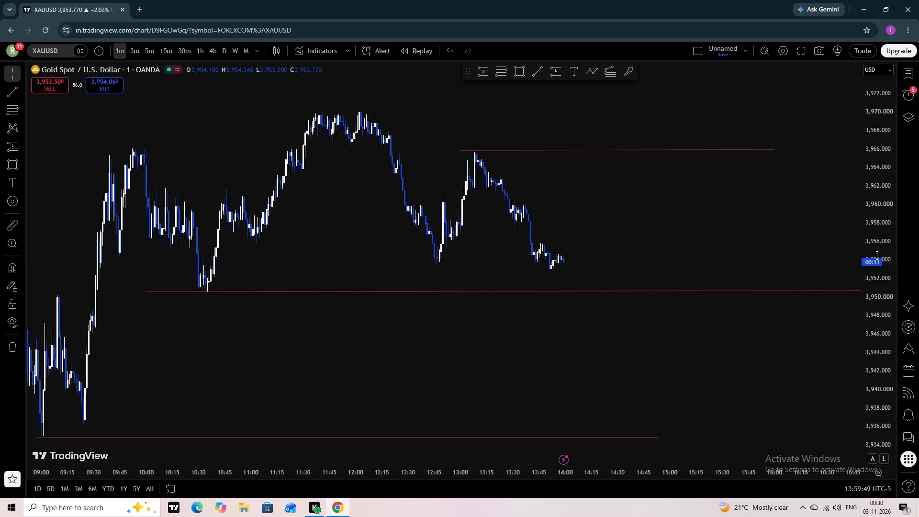
{"action": "scroll", "coordinate": [877, 255], "scroll_direction": "up", "scroll_amount": 1}
{"action": "scroll", "coordinate": [877, 255], "scroll_direction": "down", "scroll_amount": 1}
{"action": "scroll", "coordinate": [877, 255], "scroll_direction": "up", "scroll_amount": 3}
{"action": "left_click_drag", "start_coordinate": [819, 345], "coordinate": [811, 298]}
{"action": "scroll", "coordinate": [869, 303], "scroll_direction": "up", "scroll_amount": 1}
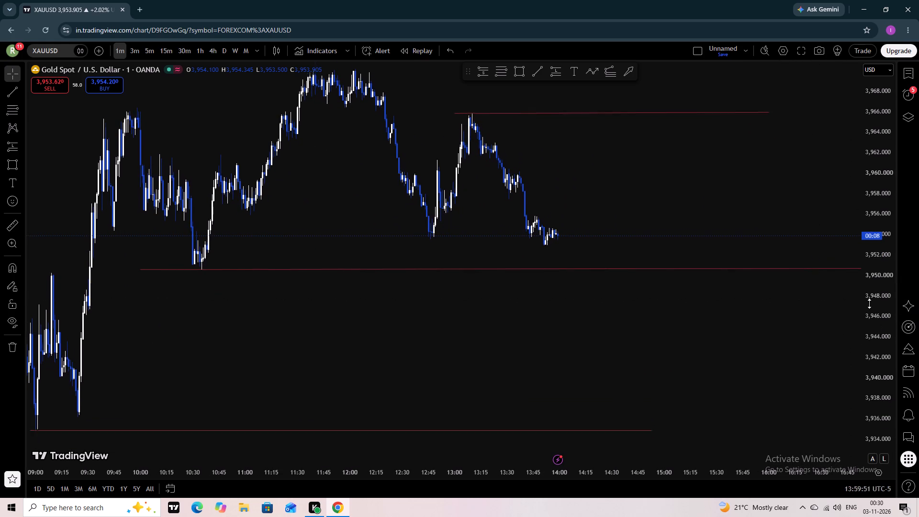
{"action": "scroll", "coordinate": [869, 303], "scroll_direction": "up", "scroll_amount": 6}
{"action": "scroll", "coordinate": [869, 303], "scroll_direction": "down", "scroll_amount": 1}
{"action": "scroll", "coordinate": [869, 303], "scroll_direction": "up", "scroll_amount": 3}
{"action": "left_click_drag", "start_coordinate": [744, 357], "coordinate": [732, 347]}
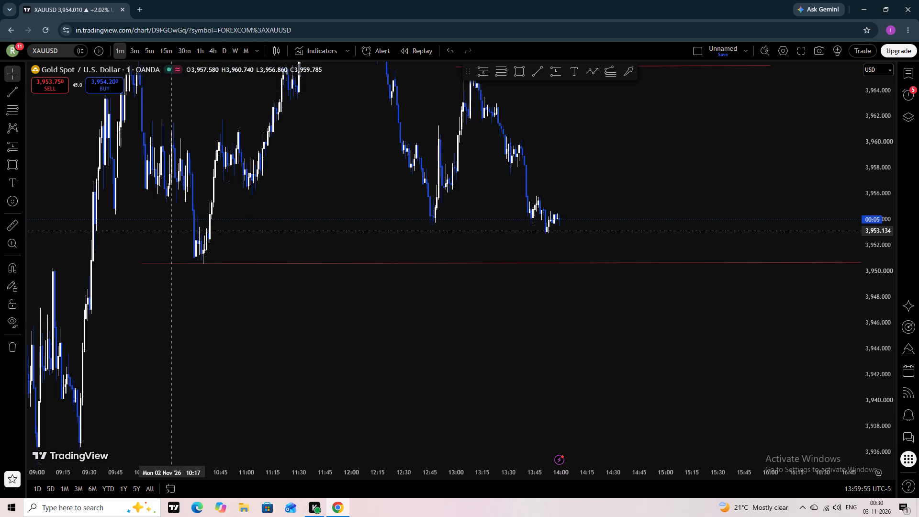
Add the Vertical line tool to the favourite drawing tools.
{"action": "left_click", "coordinate": [21, 93]}
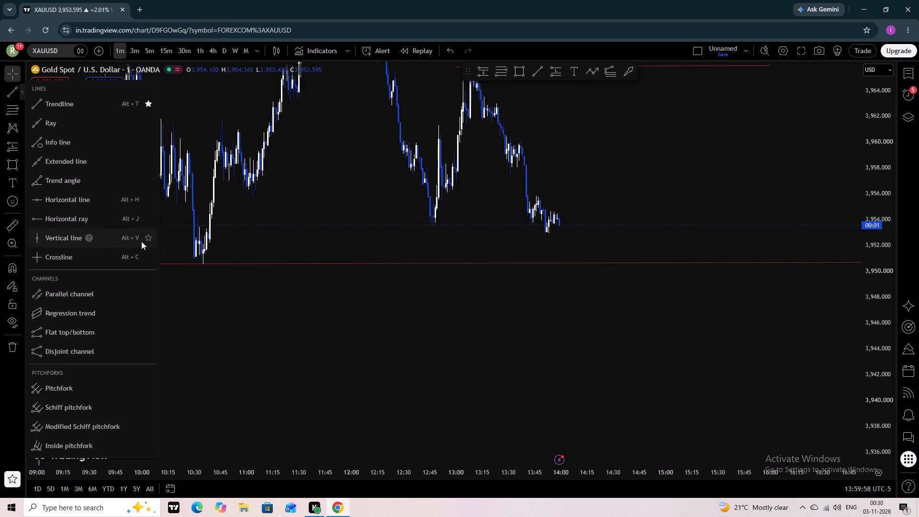
{"action": "left_click", "coordinate": [145, 238]}
{"action": "left_click", "coordinate": [361, 331]}
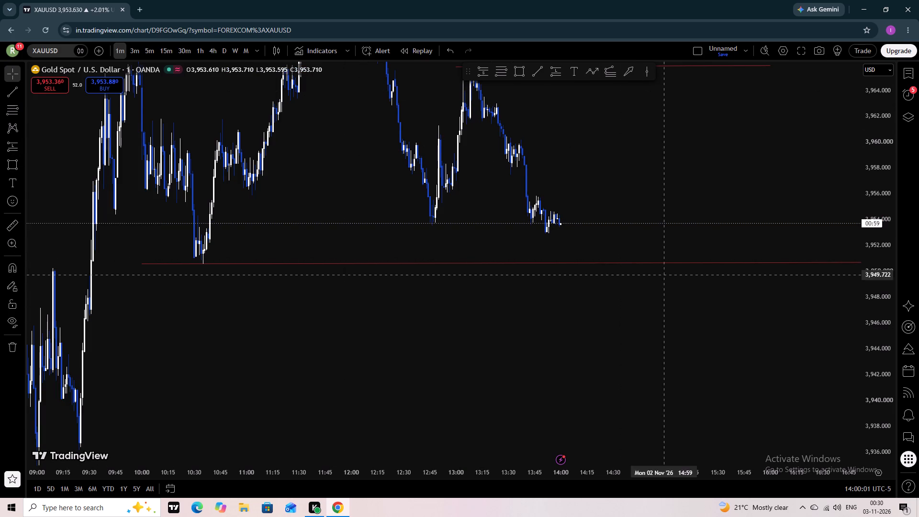
Draw a vertical line through the latest candle at 14:00 on 2 November.
{"action": "scroll", "coordinate": [637, 476], "scroll_direction": "up", "scroll_amount": 3}
{"action": "left_click_drag", "start_coordinate": [412, 301], "coordinate": [437, 320]}
{"action": "scroll", "coordinate": [441, 319], "scroll_direction": "up", "scroll_amount": 1}
{"action": "scroll", "coordinate": [441, 319], "scroll_direction": "down", "scroll_amount": 1}
{"action": "scroll", "coordinate": [441, 319], "scroll_direction": "up", "scroll_amount": 1}
{"action": "scroll", "coordinate": [441, 319], "scroll_direction": "down", "scroll_amount": 3}
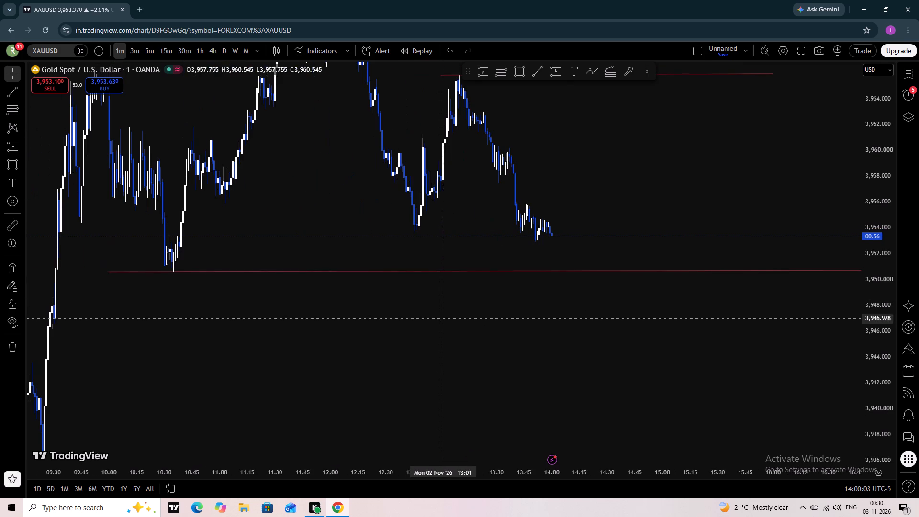
{"action": "left_click", "coordinate": [641, 69]}
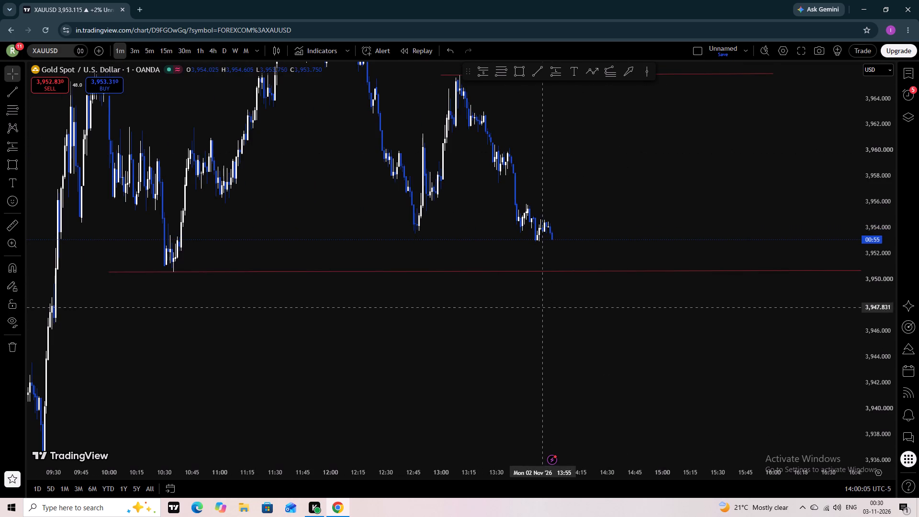
{"action": "left_click", "coordinate": [552, 249]}
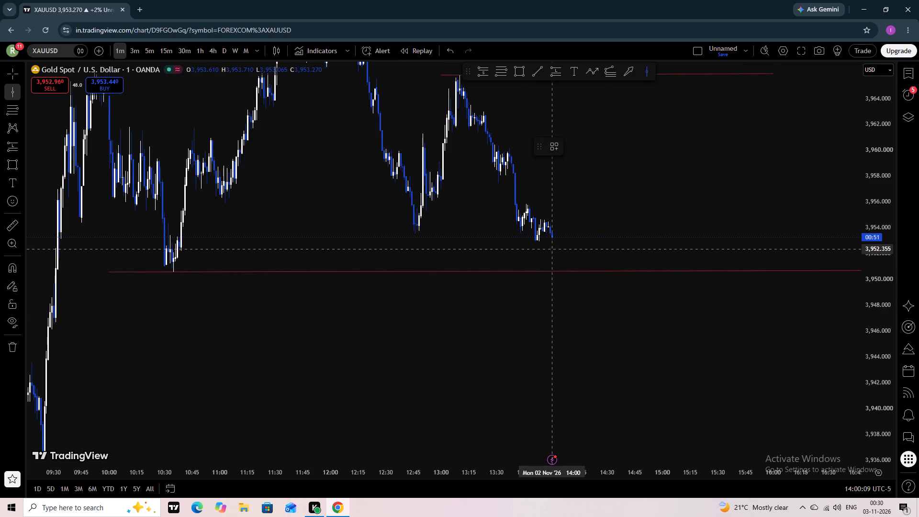
{"action": "left_click", "coordinate": [603, 248]}
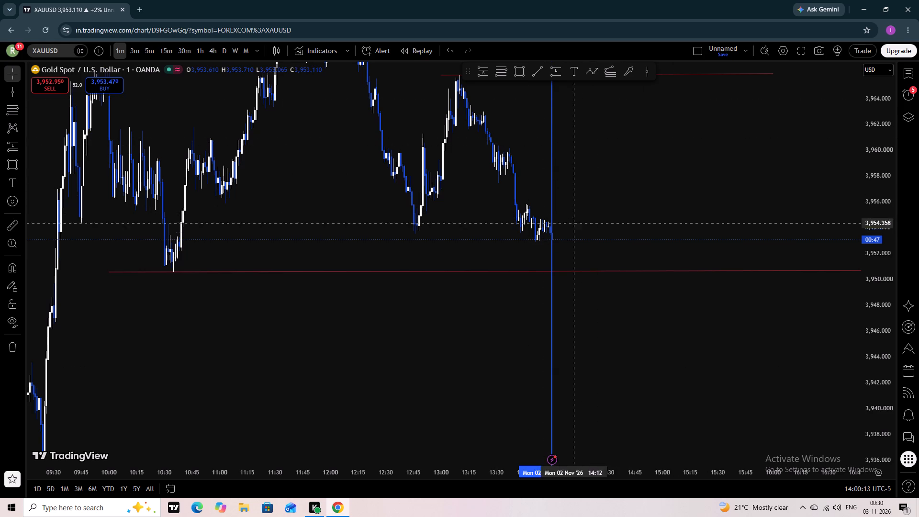
Set the 14:00 vertical line's thickness to 1 px and reduce its colour opacity to roughly half.
{"action": "left_click", "coordinate": [553, 428]}
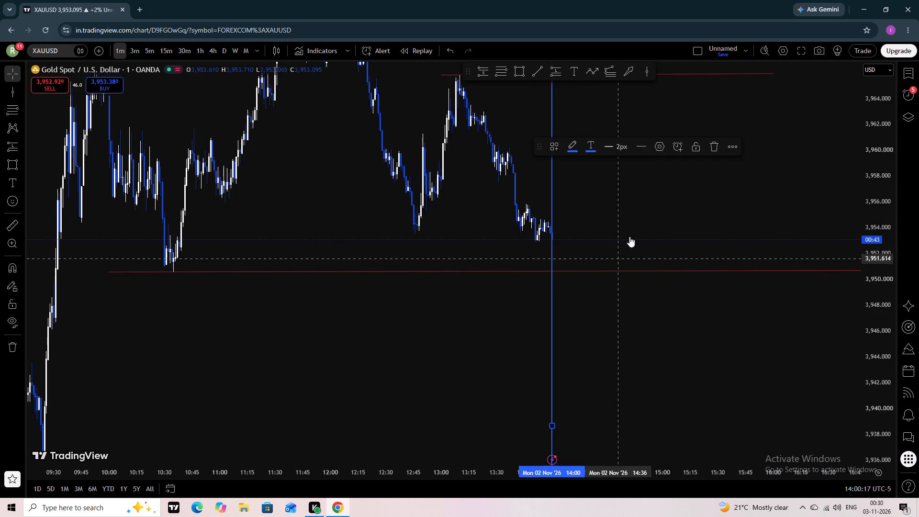
{"action": "left_click", "coordinate": [603, 146]}
{"action": "left_click", "coordinate": [614, 164]}
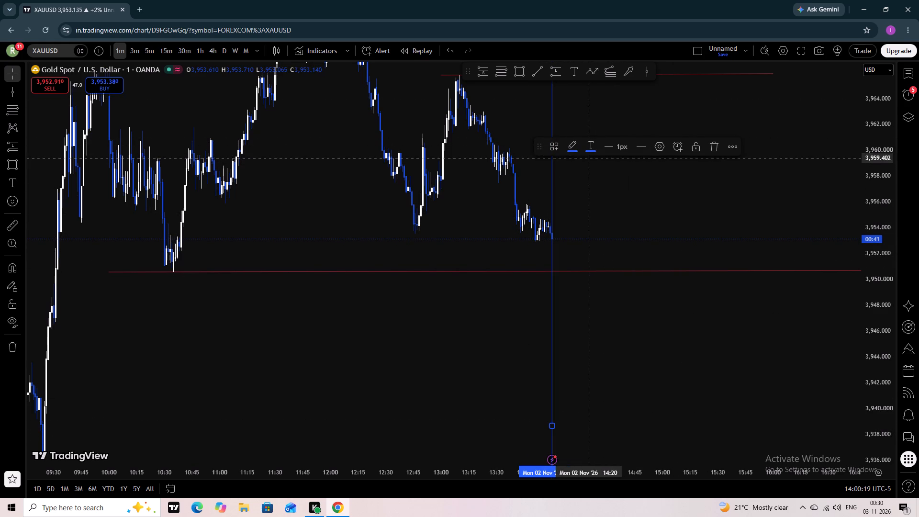
{"action": "left_click", "coordinate": [567, 150]}
{"action": "left_click", "coordinate": [584, 295]}
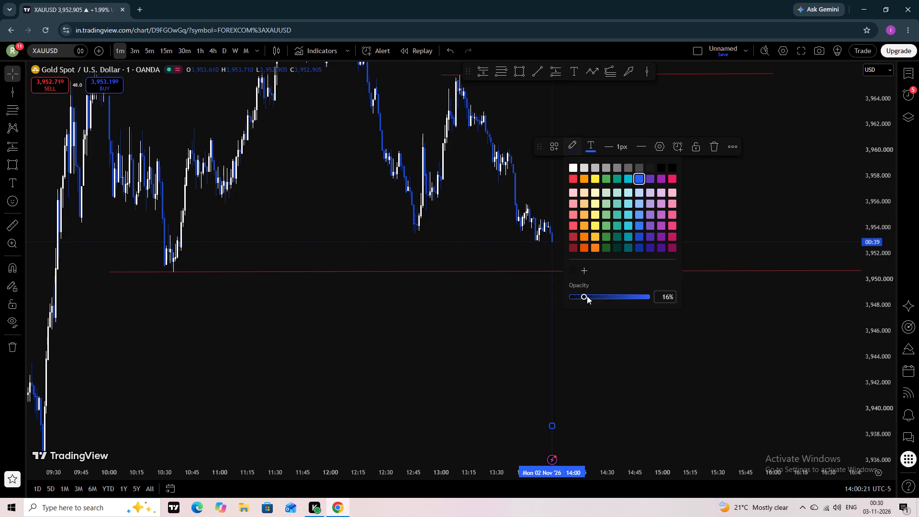
{"action": "left_click", "coordinate": [590, 296]}
{"action": "left_click", "coordinate": [597, 296]}
{"action": "left_click", "coordinate": [600, 296]}
{"action": "double_click", "coordinate": [605, 296]}
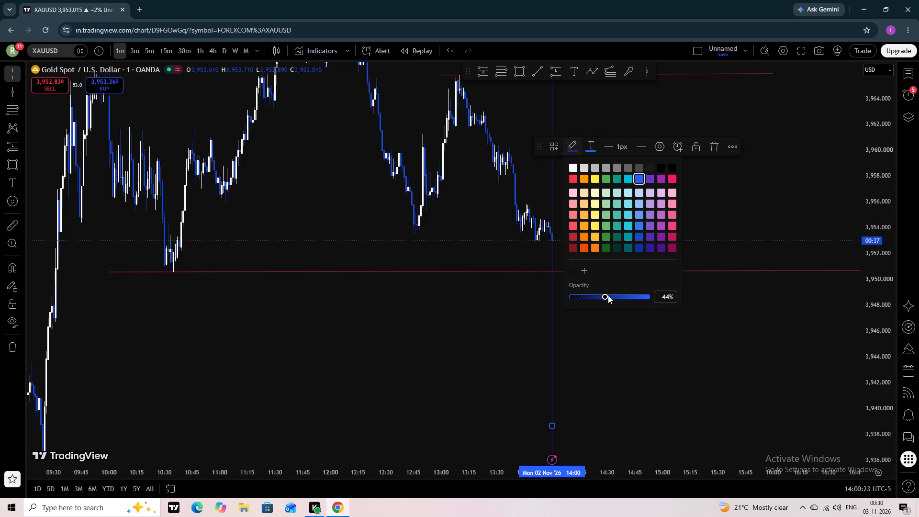
{"action": "left_click", "coordinate": [608, 295]}
{"action": "left_click", "coordinate": [612, 297]}
{"action": "left_click", "coordinate": [615, 297]}
{"action": "left_click", "coordinate": [609, 322]}
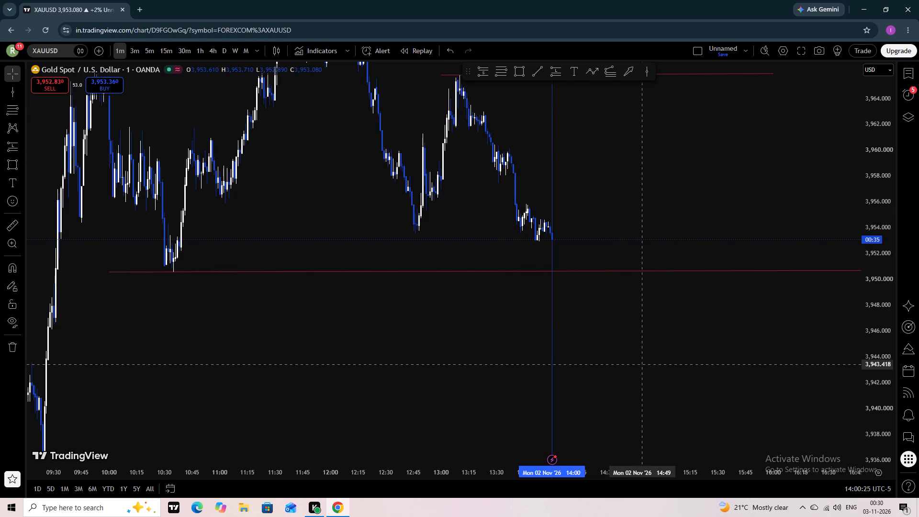
Change the 14:00 vertical line's colour to white.
{"action": "scroll", "coordinate": [641, 364], "scroll_direction": "up", "scroll_amount": 1}
{"action": "scroll", "coordinate": [886, 195], "scroll_direction": "down", "scroll_amount": 3}
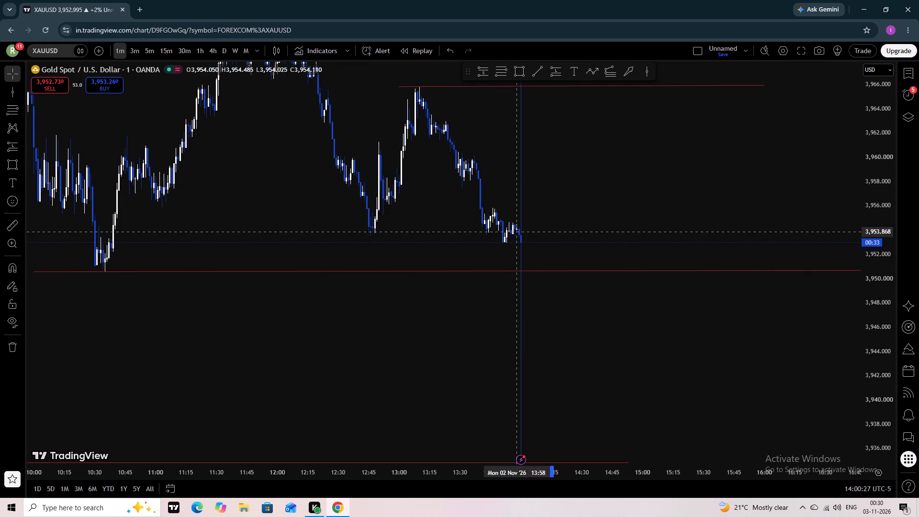
{"action": "left_click", "coordinate": [520, 208]}
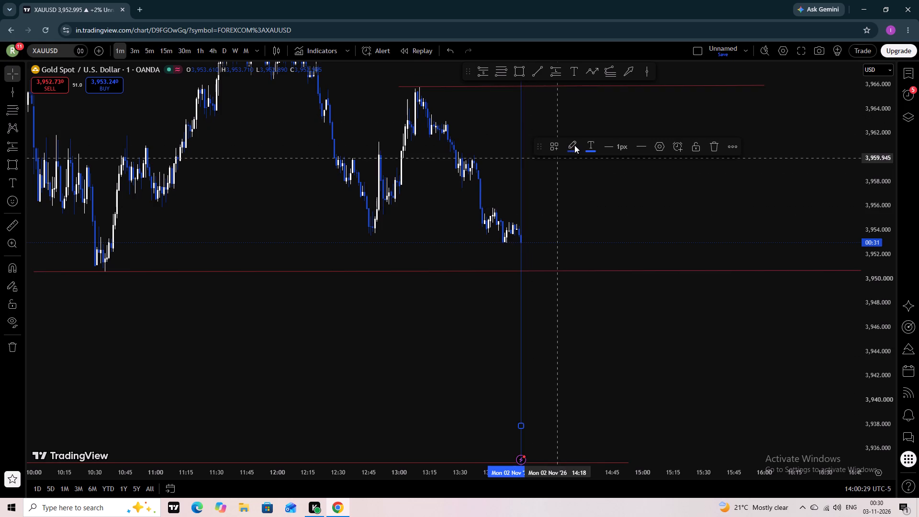
{"action": "left_click", "coordinate": [580, 144]}
{"action": "left_click", "coordinate": [572, 171]}
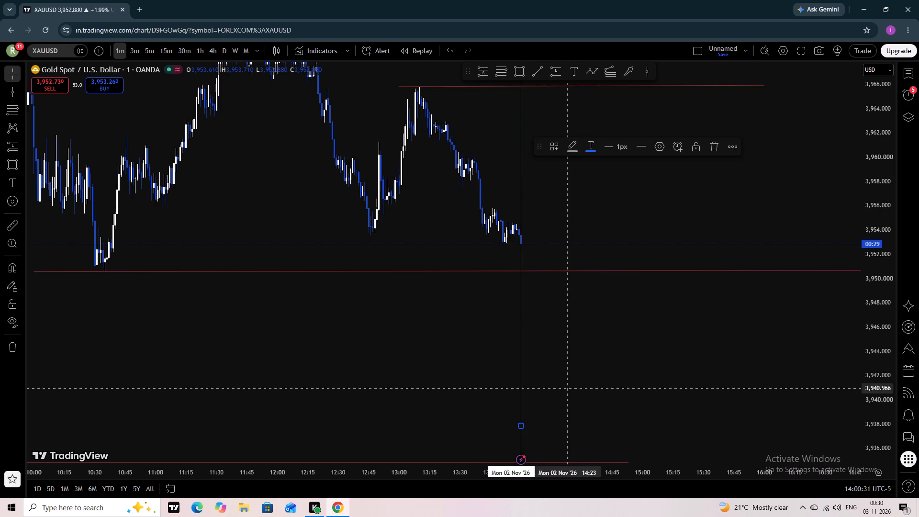
{"action": "left_click", "coordinate": [579, 369]}
Examine the price swings leading up to the 14:00 vertical line against the three horizontal trend lines.
{"action": "scroll", "coordinate": [579, 369], "scroll_direction": "up", "scroll_amount": 2}
{"action": "left_click_drag", "start_coordinate": [525, 368], "coordinate": [530, 339]}
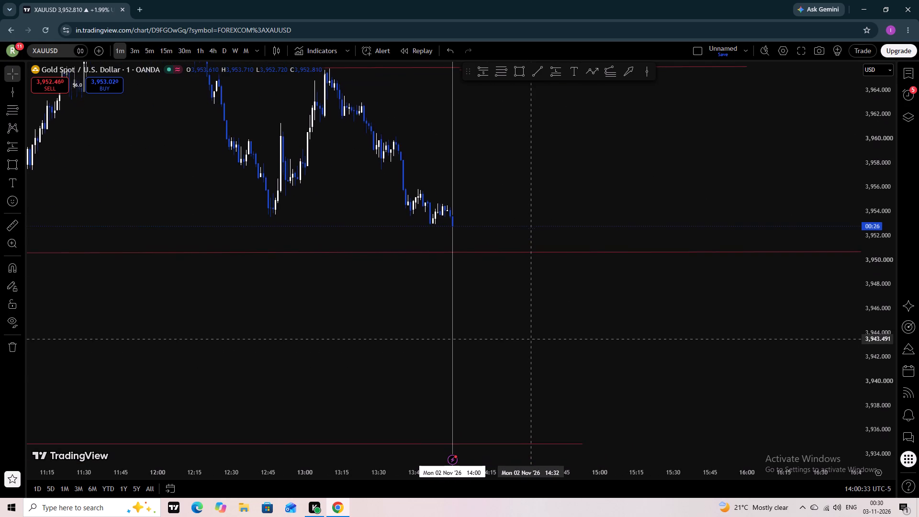
{"action": "scroll", "coordinate": [530, 339], "scroll_direction": "down", "scroll_amount": 3}
{"action": "scroll", "coordinate": [881, 196], "scroll_direction": "down", "scroll_amount": 2}
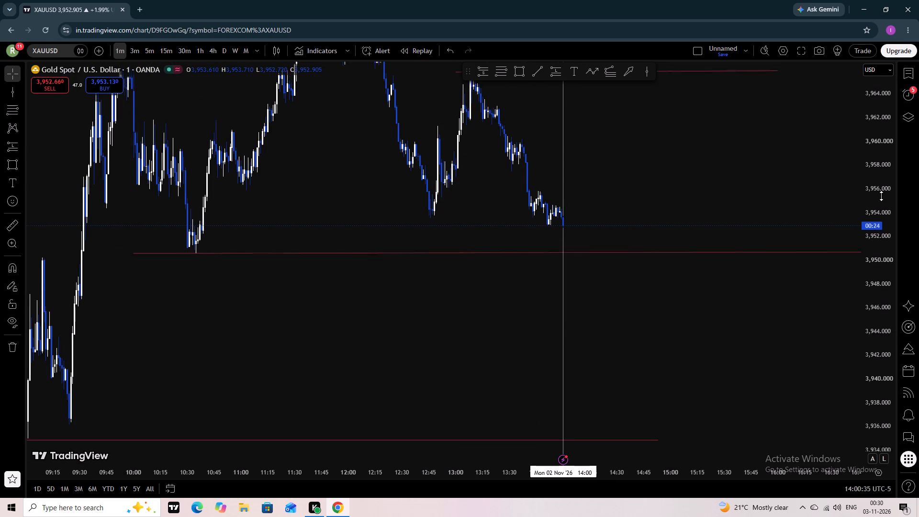
{"action": "scroll", "coordinate": [881, 196], "scroll_direction": "down", "scroll_amount": 4}
{"action": "scroll", "coordinate": [881, 196], "scroll_direction": "up", "scroll_amount": 1}
{"action": "scroll", "coordinate": [881, 196], "scroll_direction": "down", "scroll_amount": 2}
{"action": "scroll", "coordinate": [881, 196], "scroll_direction": "up", "scroll_amount": 1}
{"action": "scroll", "coordinate": [881, 196], "scroll_direction": "down", "scroll_amount": 1}
{"action": "left_click_drag", "start_coordinate": [738, 306], "coordinate": [674, 320]}
{"action": "scroll", "coordinate": [674, 319], "scroll_direction": "down", "scroll_amount": 2}
{"action": "scroll", "coordinate": [878, 135], "scroll_direction": "down", "scroll_amount": 1}
{"action": "scroll", "coordinate": [878, 135], "scroll_direction": "up", "scroll_amount": 1}
{"action": "scroll", "coordinate": [878, 135], "scroll_direction": "down", "scroll_amount": 1}
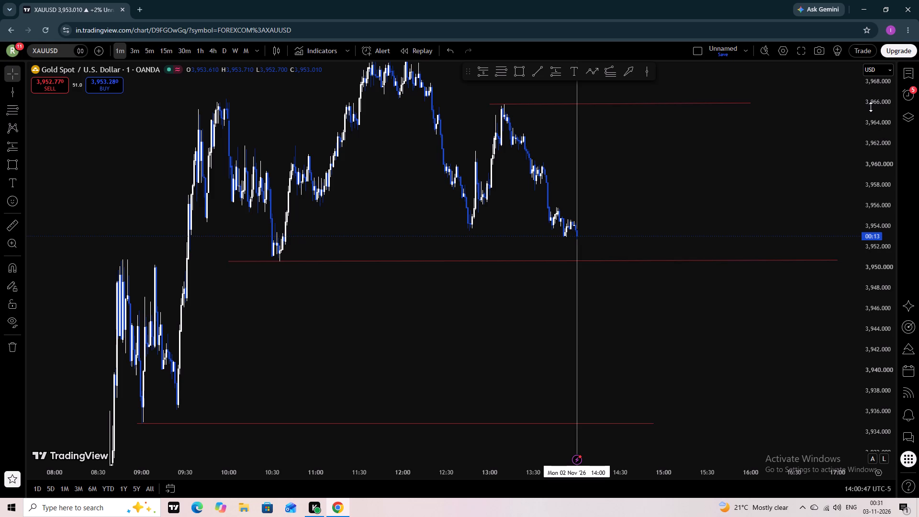
{"action": "scroll", "coordinate": [871, 109], "scroll_direction": "up", "scroll_amount": 2}
{"action": "scroll", "coordinate": [871, 109], "scroll_direction": "down", "scroll_amount": 1}
{"action": "left_click_drag", "start_coordinate": [829, 140], "coordinate": [783, 169]}
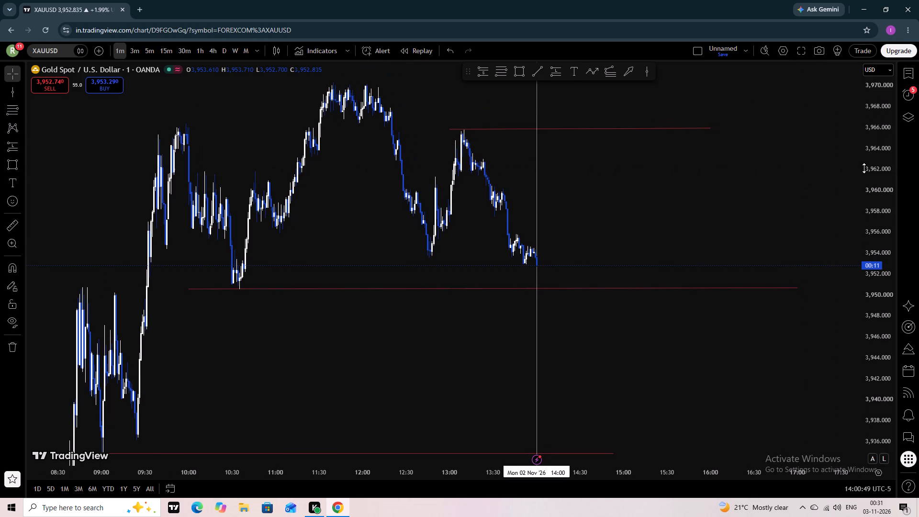
{"action": "scroll", "coordinate": [868, 164], "scroll_direction": "up", "scroll_amount": 5}
{"action": "scroll", "coordinate": [868, 164], "scroll_direction": "down", "scroll_amount": 1}
{"action": "scroll", "coordinate": [868, 164], "scroll_direction": "up", "scroll_amount": 1}
{"action": "left_click_drag", "start_coordinate": [738, 223], "coordinate": [703, 247]}
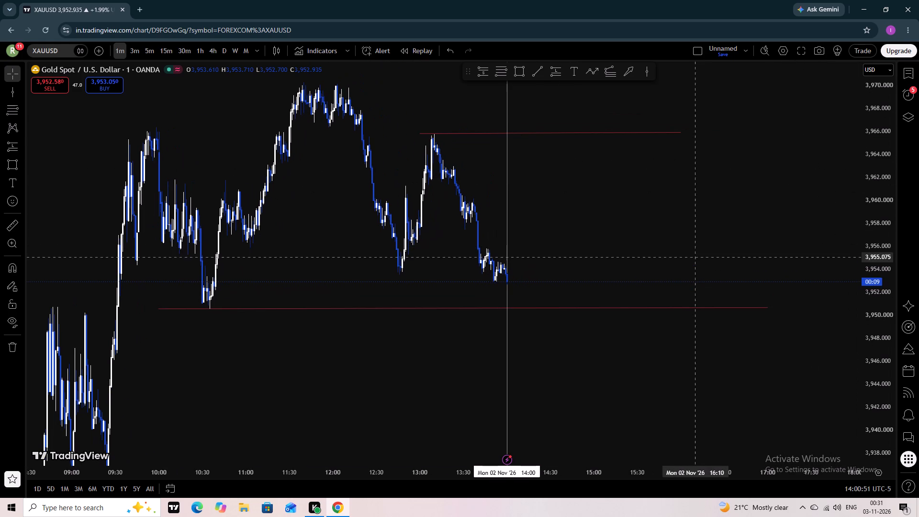
{"action": "left_click_drag", "start_coordinate": [669, 374], "coordinate": [687, 258]}
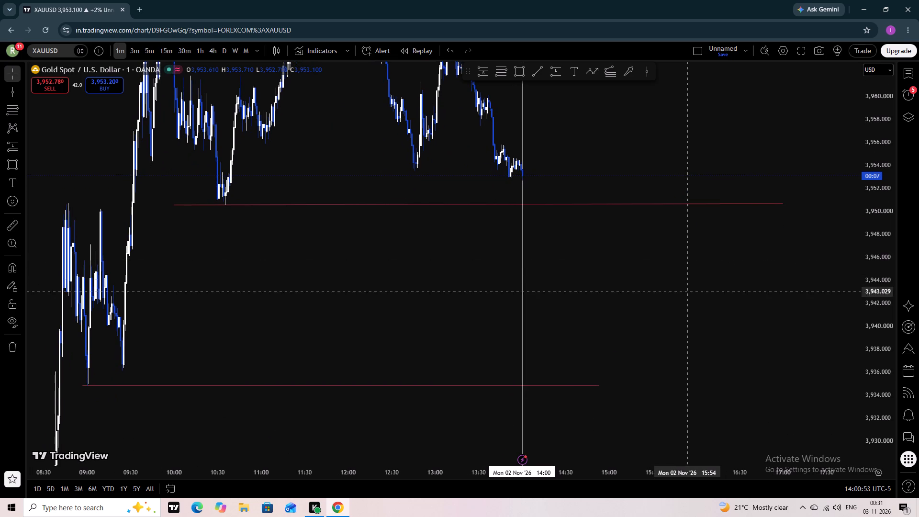
{"action": "left_click_drag", "start_coordinate": [686, 293], "coordinate": [688, 260]}
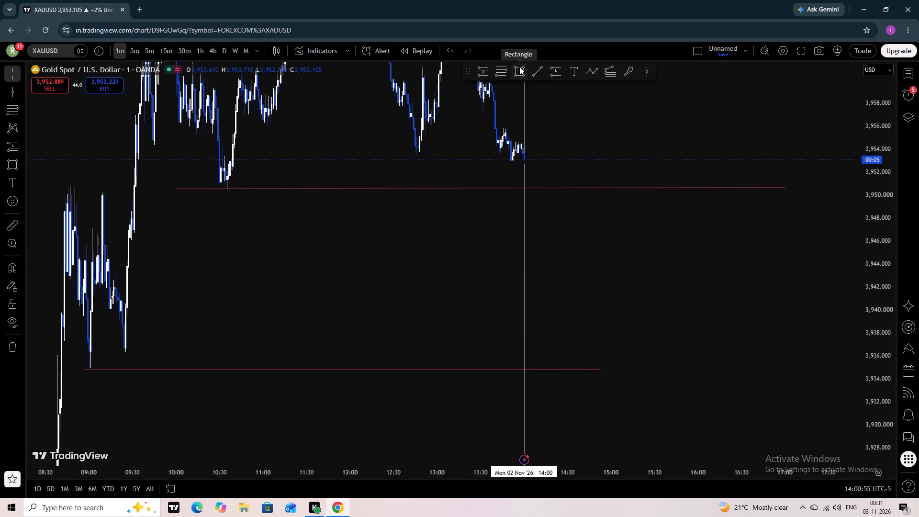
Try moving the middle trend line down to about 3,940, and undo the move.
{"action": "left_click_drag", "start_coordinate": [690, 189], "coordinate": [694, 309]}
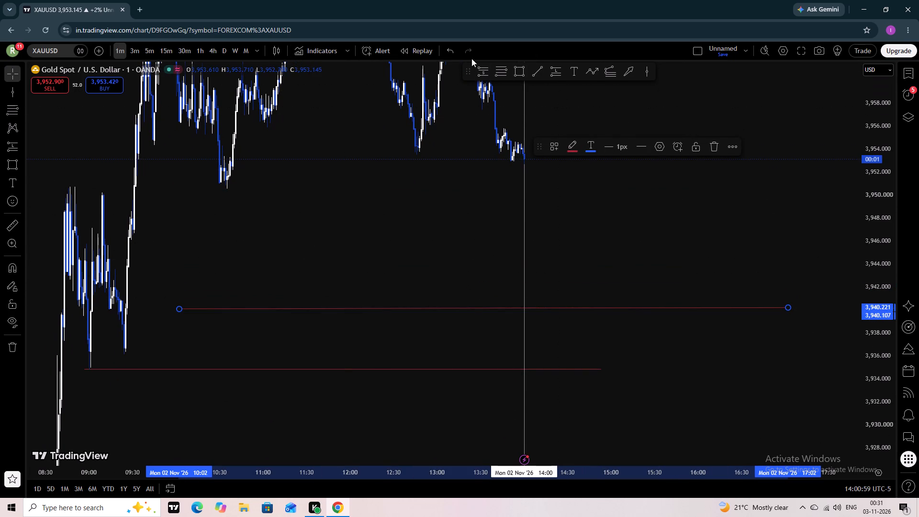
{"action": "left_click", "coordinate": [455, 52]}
Examine the newest candles at the 14:00 vertical line relative to the upper and middle trend lines.
{"action": "left_click_drag", "start_coordinate": [700, 210], "coordinate": [689, 275]}
{"action": "left_click", "coordinate": [706, 159]}
{"action": "scroll", "coordinate": [687, 257], "scroll_direction": "up", "scroll_amount": 1}
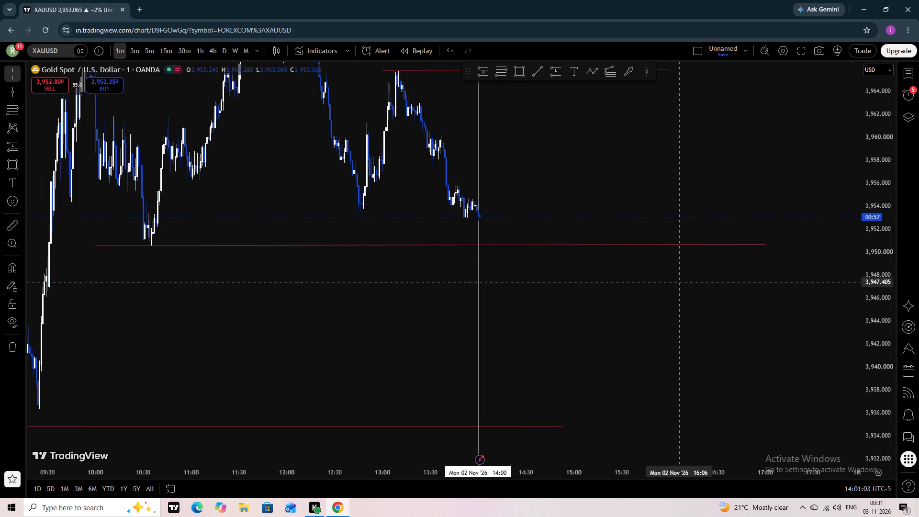
{"action": "left_click_drag", "start_coordinate": [648, 285], "coordinate": [639, 330]}
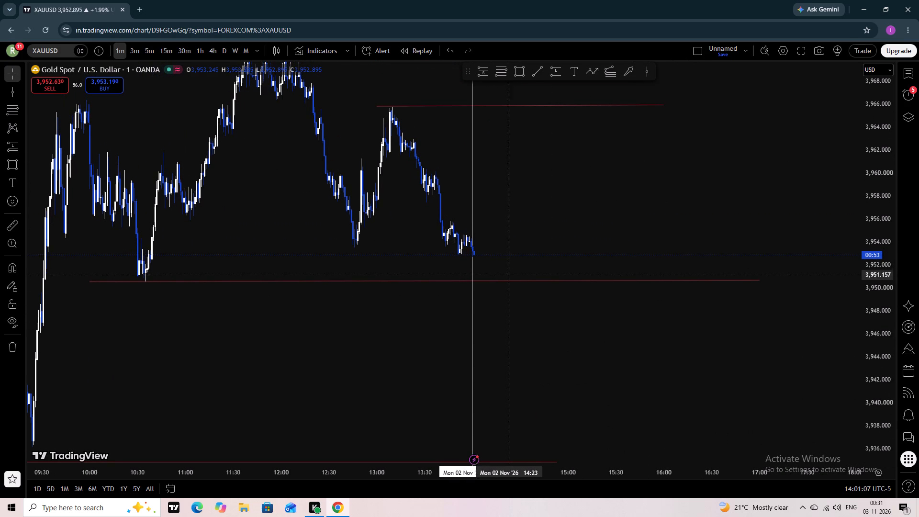
{"action": "left_click_drag", "start_coordinate": [628, 203], "coordinate": [669, 297]}
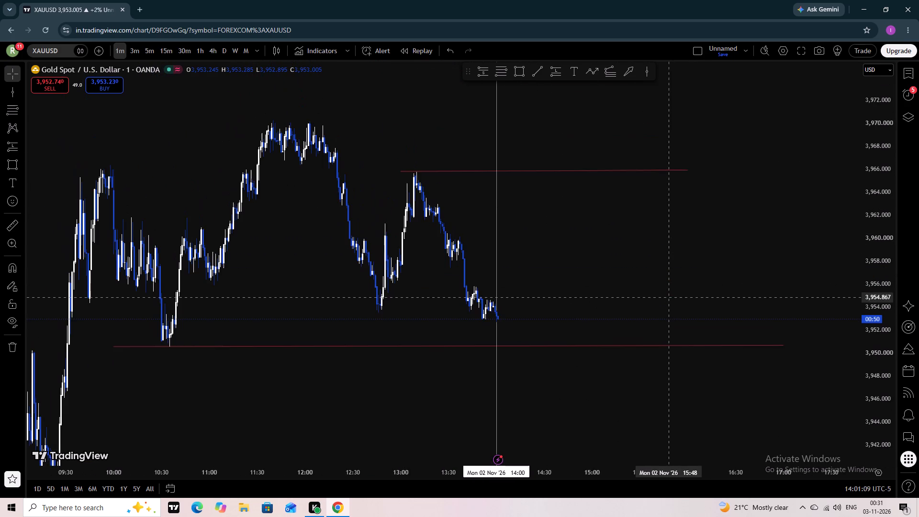
{"action": "left_click_drag", "start_coordinate": [669, 297], "coordinate": [682, 290]}
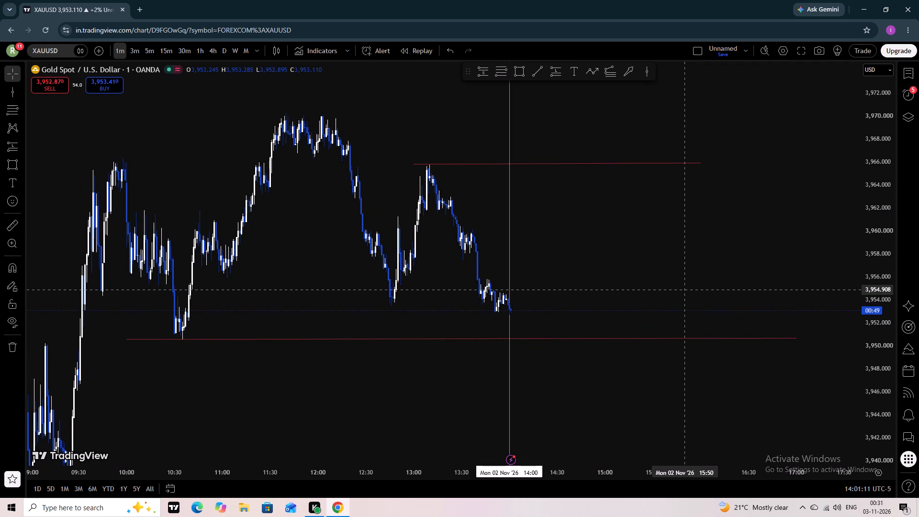
{"action": "scroll", "coordinate": [868, 196], "scroll_direction": "up", "scroll_amount": 5}
{"action": "scroll", "coordinate": [817, 210], "scroll_direction": "up", "scroll_amount": 1}
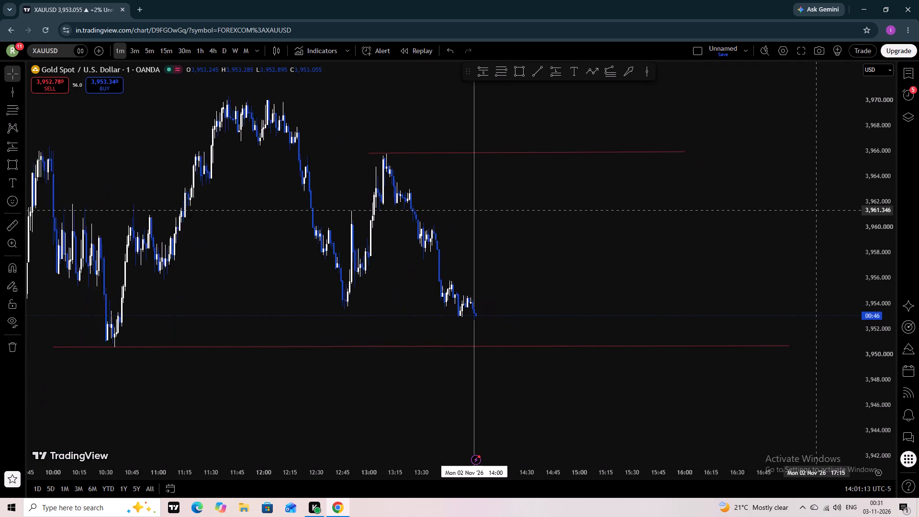
{"action": "scroll", "coordinate": [817, 210], "scroll_direction": "up", "scroll_amount": 1}
{"action": "left_click_drag", "start_coordinate": [710, 236], "coordinate": [795, 185]}
{"action": "scroll", "coordinate": [888, 193], "scroll_direction": "down", "scroll_amount": 1}
{"action": "scroll", "coordinate": [888, 193], "scroll_direction": "up", "scroll_amount": 3}
{"action": "scroll", "coordinate": [888, 193], "scroll_direction": "down", "scroll_amount": 1}
{"action": "scroll", "coordinate": [888, 193], "scroll_direction": "up", "scroll_amount": 3}
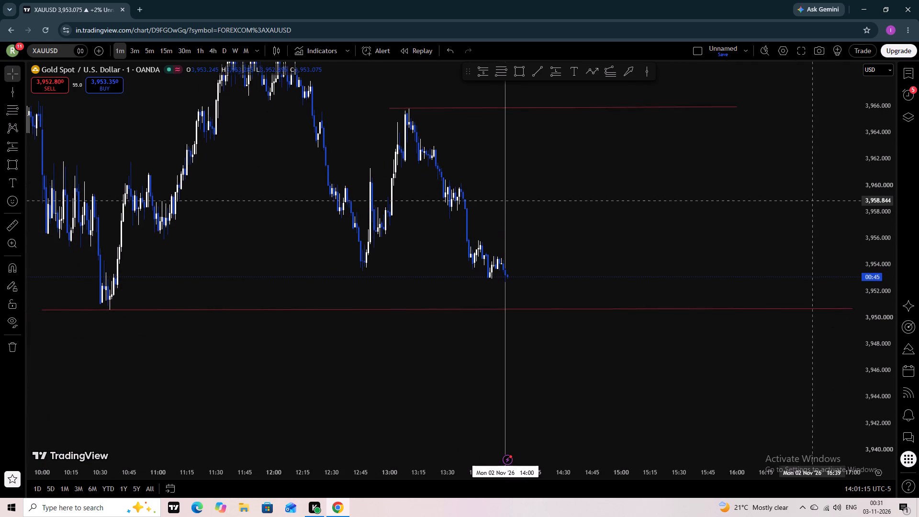
{"action": "scroll", "coordinate": [787, 201], "scroll_direction": "up", "scroll_amount": 4}
{"action": "left_click_drag", "start_coordinate": [544, 215], "coordinate": [843, 257]}
{"action": "scroll", "coordinate": [891, 213], "scroll_direction": "up", "scroll_amount": 5}
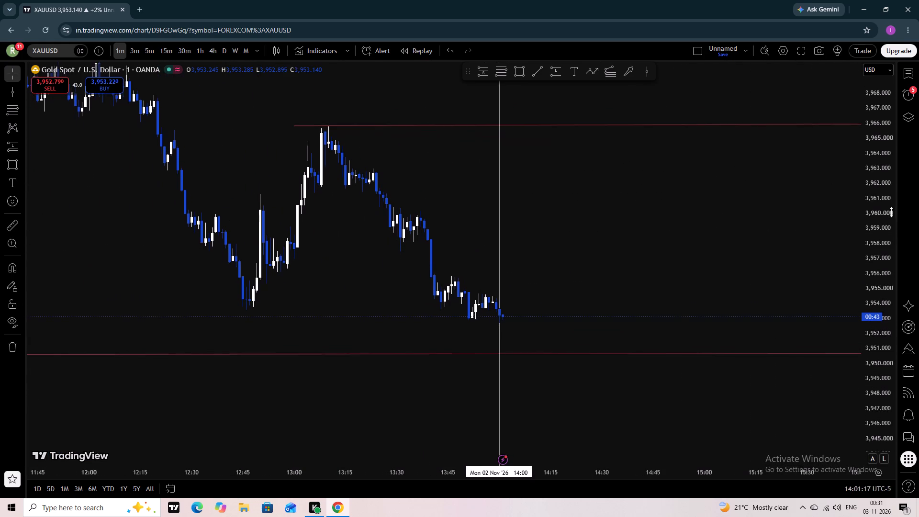
{"action": "scroll", "coordinate": [891, 212], "scroll_direction": "up", "scroll_amount": 2}
{"action": "scroll", "coordinate": [891, 212], "scroll_direction": "down", "scroll_amount": 1}
{"action": "scroll", "coordinate": [891, 212], "scroll_direction": "up", "scroll_amount": 1}
{"action": "scroll", "coordinate": [891, 212], "scroll_direction": "down", "scroll_amount": 1}
{"action": "scroll", "coordinate": [891, 212], "scroll_direction": "up", "scroll_amount": 3}
{"action": "scroll", "coordinate": [778, 210], "scroll_direction": "down", "scroll_amount": 3}
{"action": "left_click_drag", "start_coordinate": [771, 231], "coordinate": [784, 256]}
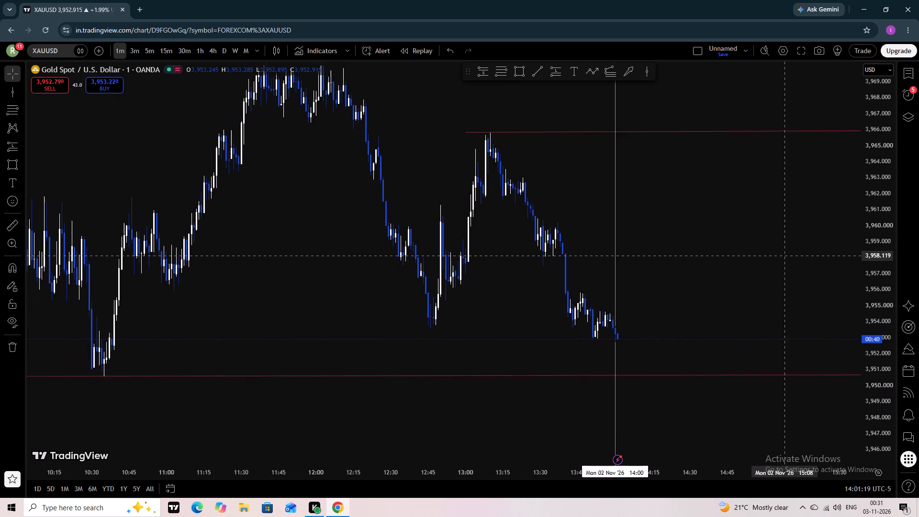
{"action": "left_click_drag", "start_coordinate": [784, 256], "coordinate": [785, 252]}
{"action": "left_click_drag", "start_coordinate": [781, 282], "coordinate": [791, 215]}
{"action": "left_click_drag", "start_coordinate": [791, 255], "coordinate": [793, 244]}
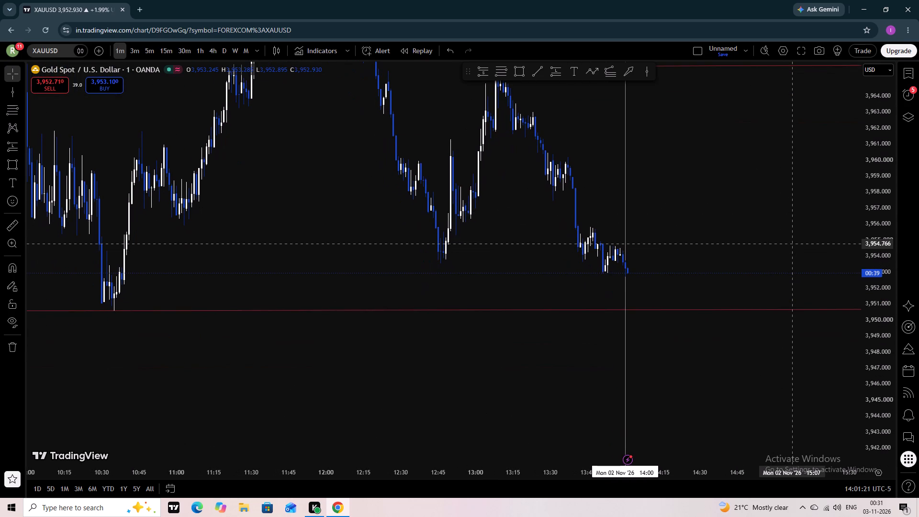
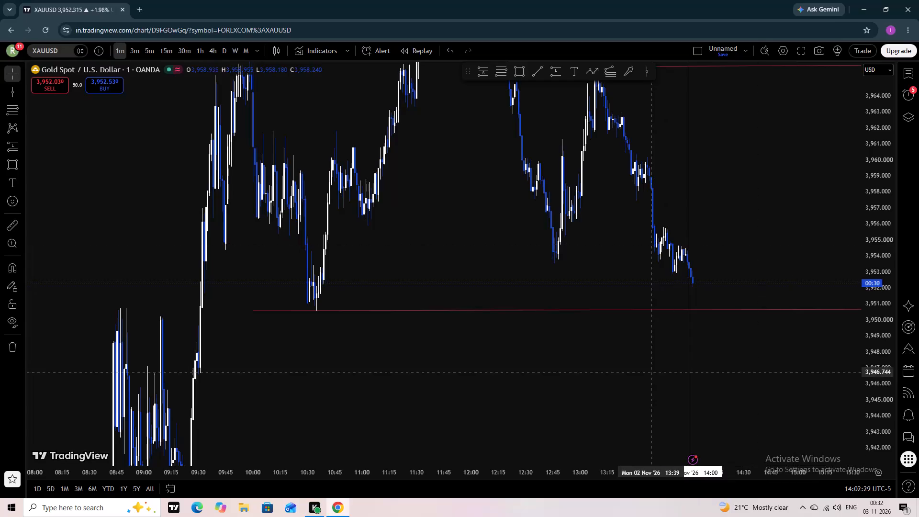
Examine the 08:45 to 09:30 candles and the 09:00 swing low against the lower trend line near 3,935.
{"action": "left_click_drag", "start_coordinate": [649, 372], "coordinate": [635, 326]}
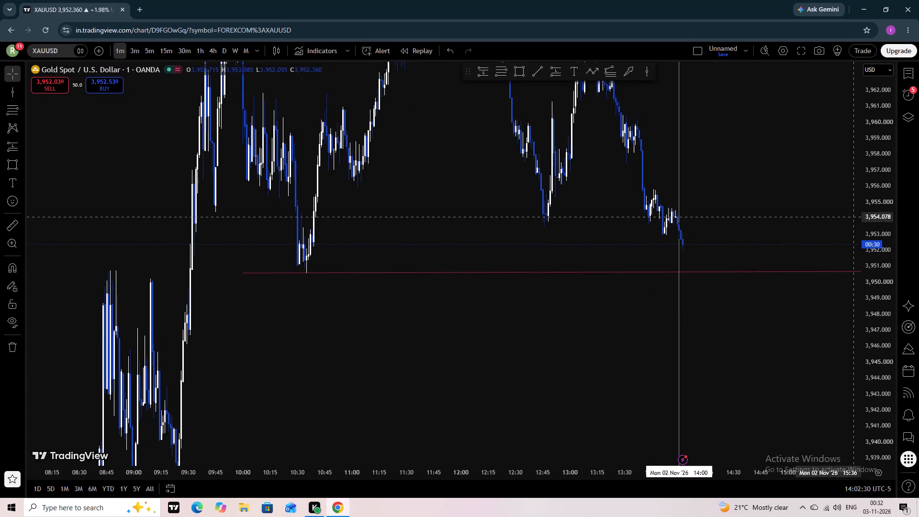
{"action": "scroll", "coordinate": [879, 193], "scroll_direction": "down", "scroll_amount": 1}
{"action": "scroll", "coordinate": [879, 193], "scroll_direction": "up", "scroll_amount": 1}
{"action": "scroll", "coordinate": [879, 193], "scroll_direction": "down", "scroll_amount": 2}
{"action": "left_click_drag", "start_coordinate": [802, 349], "coordinate": [796, 359]}
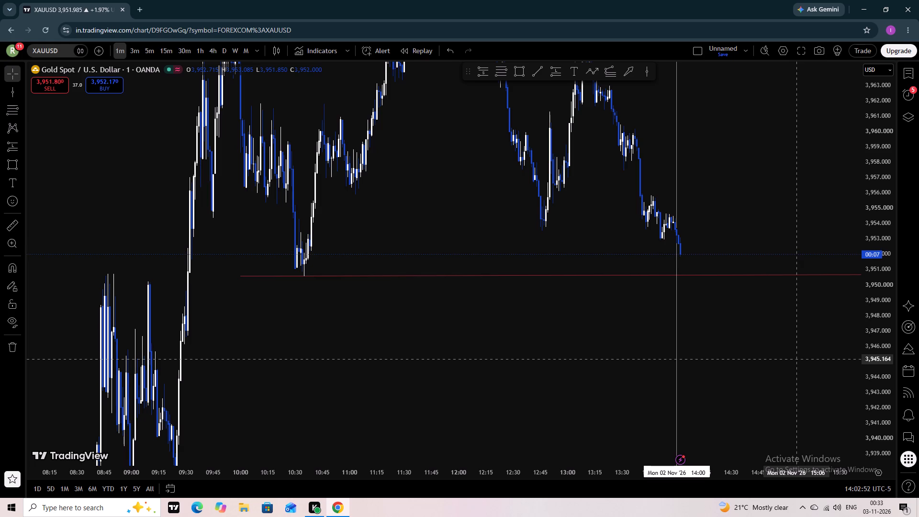
{"action": "left_click_drag", "start_coordinate": [467, 413], "coordinate": [516, 280]}
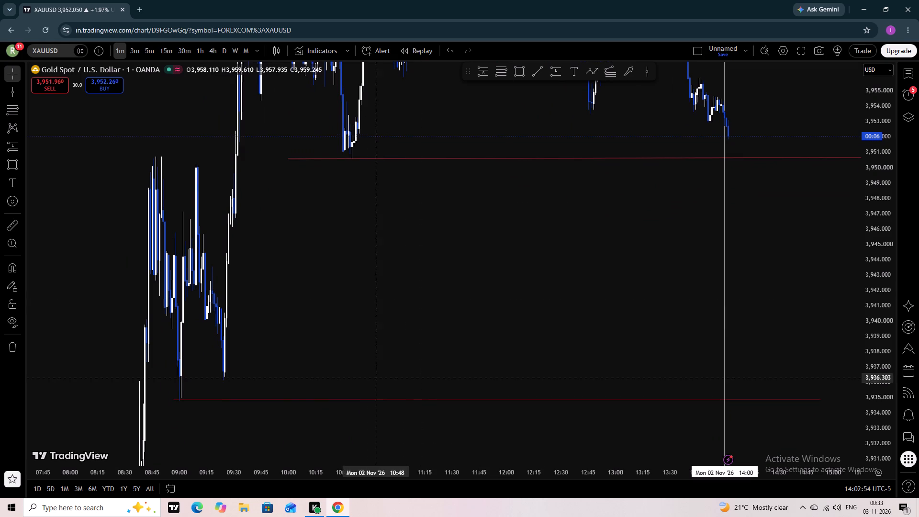
{"action": "scroll", "coordinate": [330, 372], "scroll_direction": "up", "scroll_amount": 1}
{"action": "left_click_drag", "start_coordinate": [286, 367], "coordinate": [456, 346]}
{"action": "scroll", "coordinate": [454, 346], "scroll_direction": "up", "scroll_amount": 1}
{"action": "scroll", "coordinate": [454, 346], "scroll_direction": "down", "scroll_amount": 1}
{"action": "scroll", "coordinate": [454, 346], "scroll_direction": "up", "scroll_amount": 2}
{"action": "left_click_drag", "start_coordinate": [338, 341], "coordinate": [493, 345]}
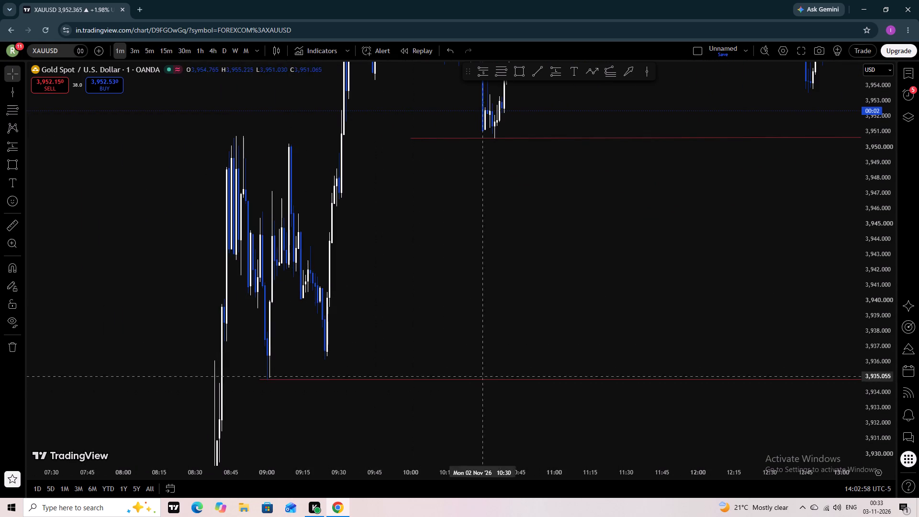
{"action": "left_click_drag", "start_coordinate": [335, 411], "coordinate": [347, 410]}
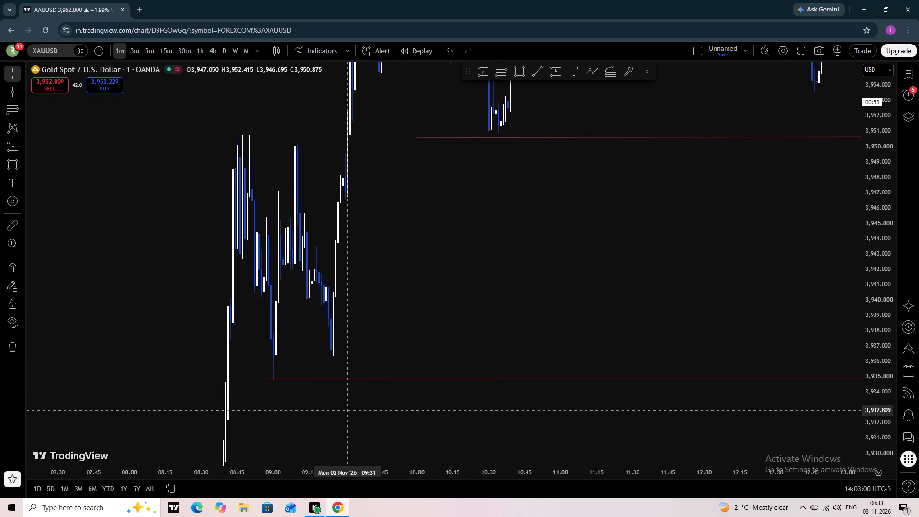
{"action": "left_click_drag", "start_coordinate": [347, 410], "coordinate": [349, 410]}
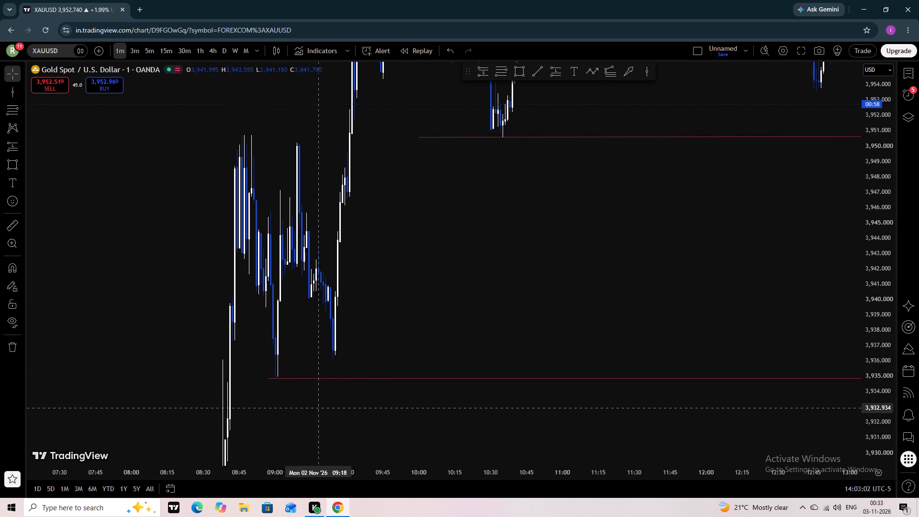
{"action": "scroll", "coordinate": [363, 362], "scroll_direction": "up", "scroll_amount": 3}
{"action": "left_click_drag", "start_coordinate": [241, 418], "coordinate": [281, 416]}
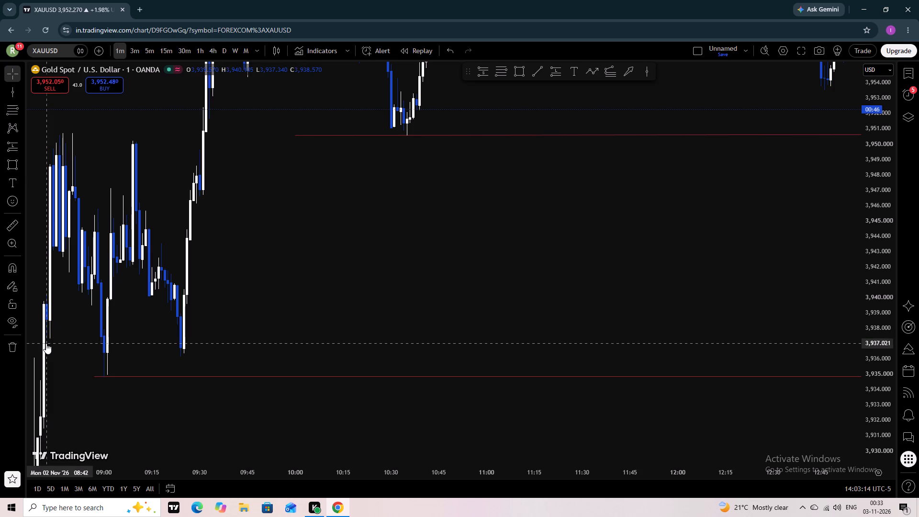
Examine the price swings from 08:45 to 11:15 between the lower and middle trend lines on a more compressed price scale.
{"action": "left_click_drag", "start_coordinate": [290, 245], "coordinate": [368, 364]}
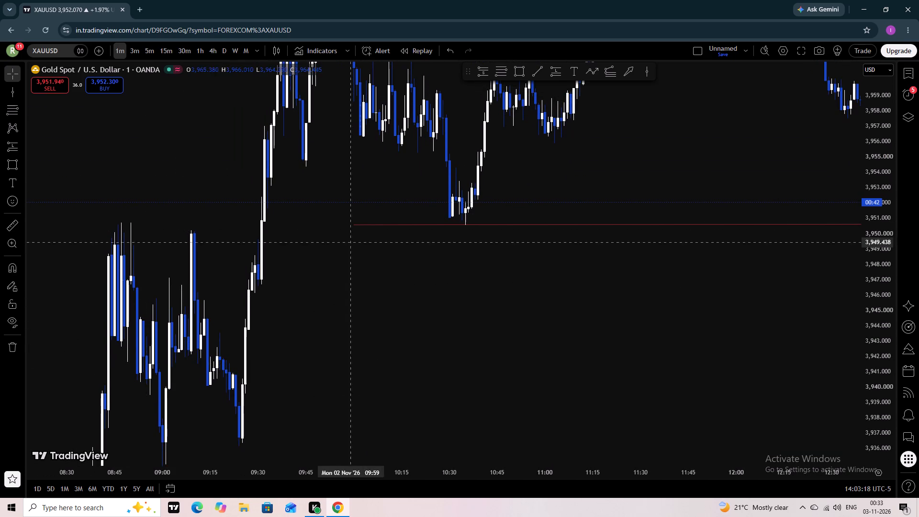
{"action": "scroll", "coordinate": [918, 70], "scroll_direction": "down", "scroll_amount": 4}
{"action": "scroll", "coordinate": [918, 65], "scroll_direction": "up", "scroll_amount": 1}
{"action": "scroll", "coordinate": [918, 65], "scroll_direction": "down", "scroll_amount": 1}
{"action": "scroll", "coordinate": [885, 113], "scroll_direction": "down", "scroll_amount": 4}
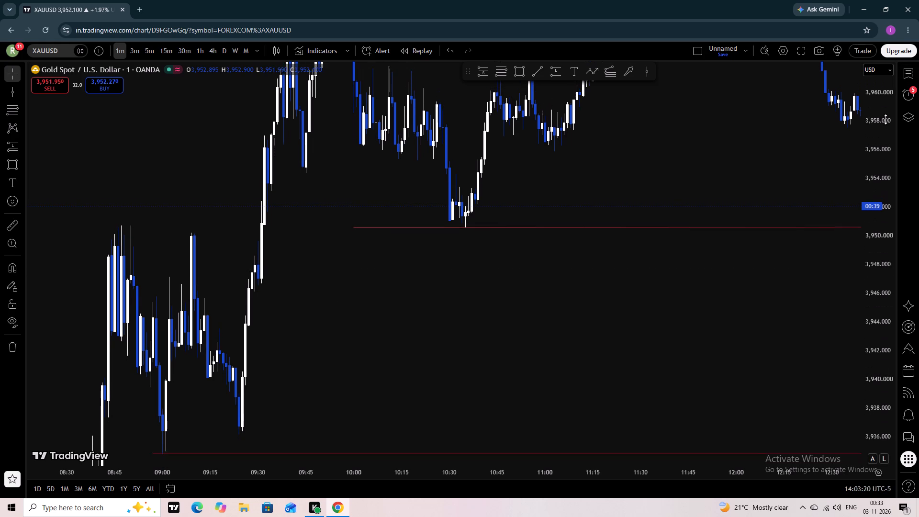
{"action": "scroll", "coordinate": [885, 119], "scroll_direction": "up", "scroll_amount": 2}
{"action": "scroll", "coordinate": [885, 119], "scroll_direction": "down", "scroll_amount": 2}
{"action": "scroll", "coordinate": [885, 119], "scroll_direction": "up", "scroll_amount": 1}
{"action": "scroll", "coordinate": [885, 119], "scroll_direction": "down", "scroll_amount": 7}
{"action": "left_click_drag", "start_coordinate": [885, 119], "coordinate": [885, 204]}
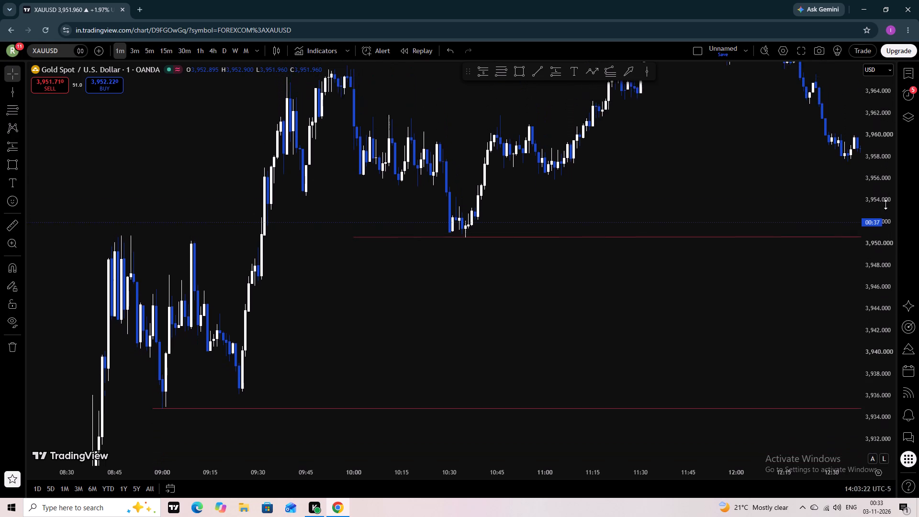
{"action": "left_click_drag", "start_coordinate": [885, 204], "coordinate": [878, 185]}
Examine the decline from the 13:00 swing high to the newest candles at the 14:00 vertical line against the upper and middle trend lines.
{"action": "left_click_drag", "start_coordinate": [815, 196], "coordinate": [587, 234]}
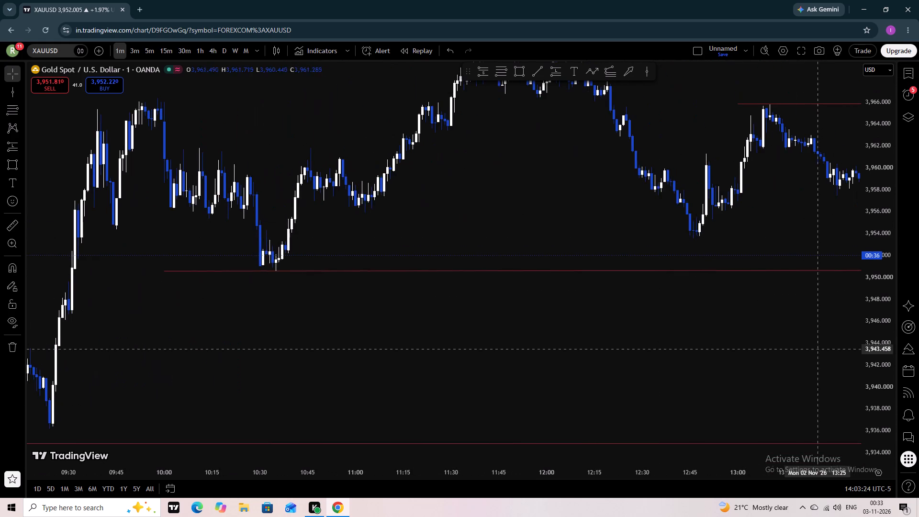
{"action": "left_click_drag", "start_coordinate": [818, 349], "coordinate": [620, 310]}
{"action": "left_click_drag", "start_coordinate": [745, 312], "coordinate": [705, 311]}
{"action": "scroll", "coordinate": [892, 263], "scroll_direction": "up", "scroll_amount": 7}
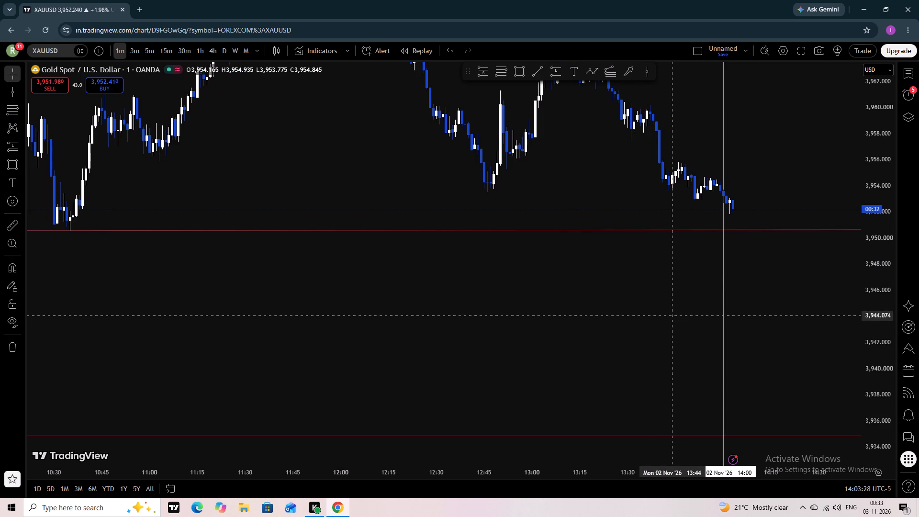
{"action": "scroll", "coordinate": [673, 315], "scroll_direction": "down", "scroll_amount": 4}
{"action": "scroll", "coordinate": [673, 315], "scroll_direction": "up", "scroll_amount": 1}
{"action": "scroll", "coordinate": [673, 315], "scroll_direction": "down", "scroll_amount": 2}
{"action": "left_click_drag", "start_coordinate": [700, 300], "coordinate": [665, 356]}
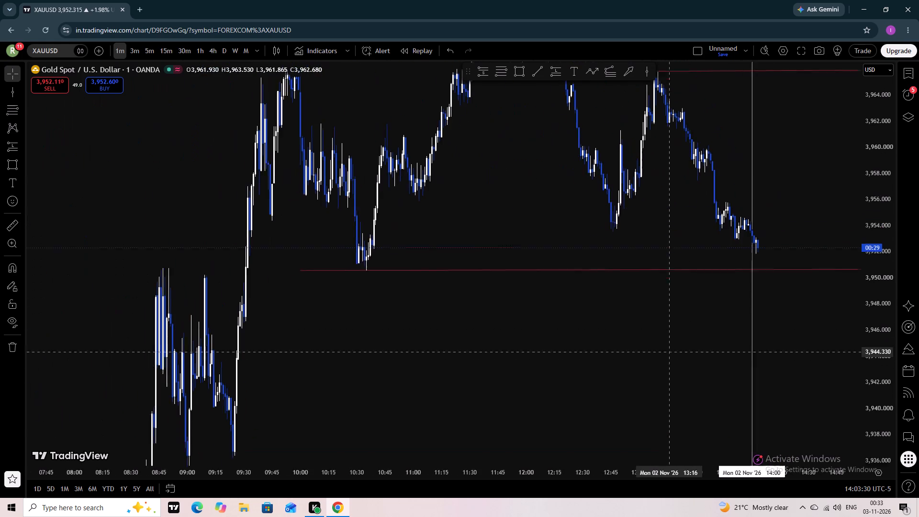
{"action": "left_click_drag", "start_coordinate": [665, 356], "coordinate": [653, 367]}
{"action": "scroll", "coordinate": [879, 203], "scroll_direction": "down", "scroll_amount": 1}
{"action": "scroll", "coordinate": [879, 203], "scroll_direction": "up", "scroll_amount": 1}
{"action": "scroll", "coordinate": [879, 203], "scroll_direction": "down", "scroll_amount": 1}
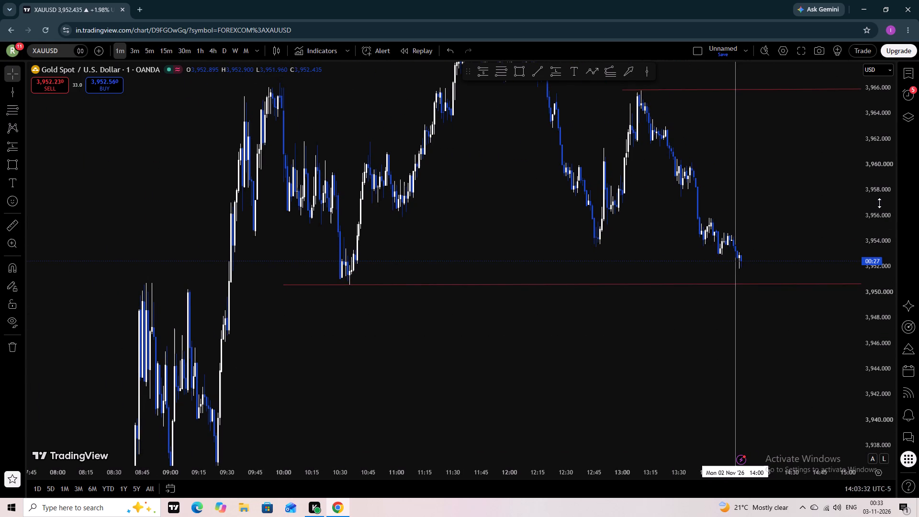
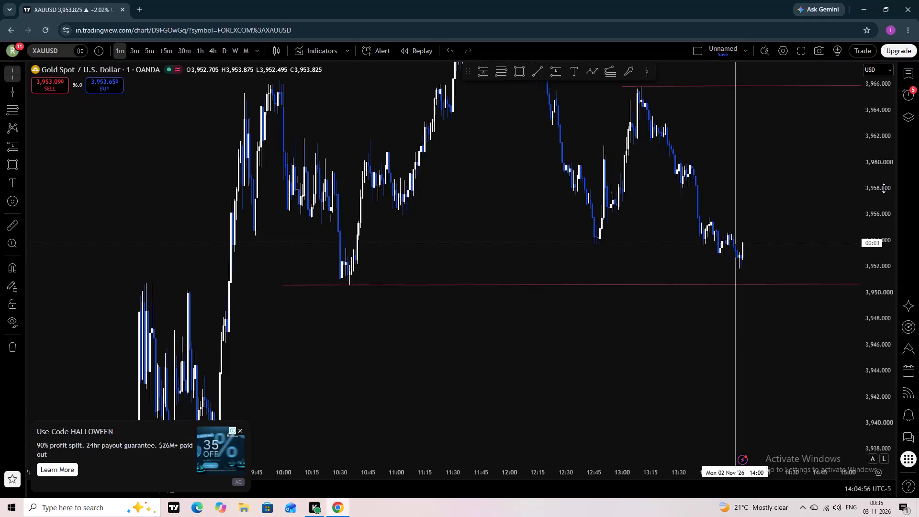
Draw a short horizontal trend line from the swing low just after 14:00, at about 3,951.85, to about 14:22.
{"action": "scroll", "coordinate": [884, 188], "scroll_direction": "up", "scroll_amount": 2}
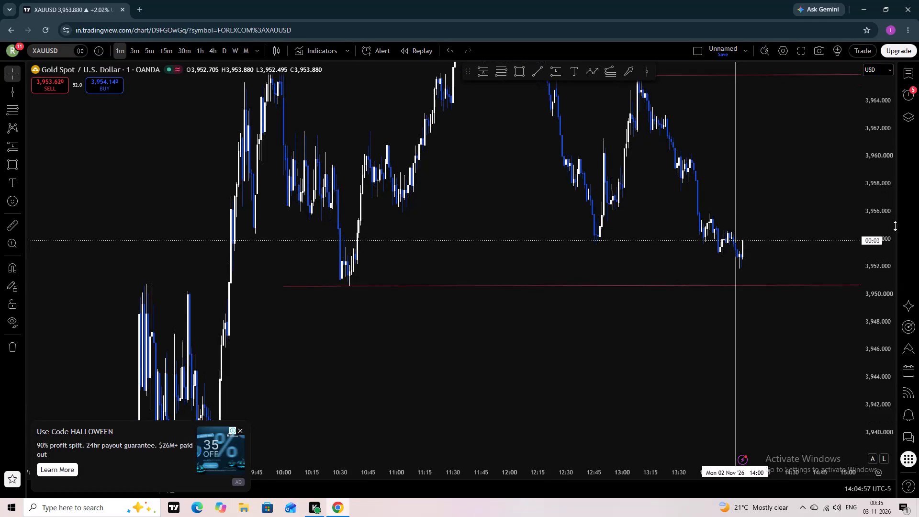
{"action": "scroll", "coordinate": [895, 226], "scroll_direction": "up", "scroll_amount": 3}
{"action": "scroll", "coordinate": [895, 226], "scroll_direction": "down", "scroll_amount": 1}
{"action": "scroll", "coordinate": [895, 226], "scroll_direction": "up", "scroll_amount": 1}
{"action": "scroll", "coordinate": [826, 324], "scroll_direction": "up", "scroll_amount": 3}
{"action": "left_click_drag", "start_coordinate": [770, 335], "coordinate": [762, 368]}
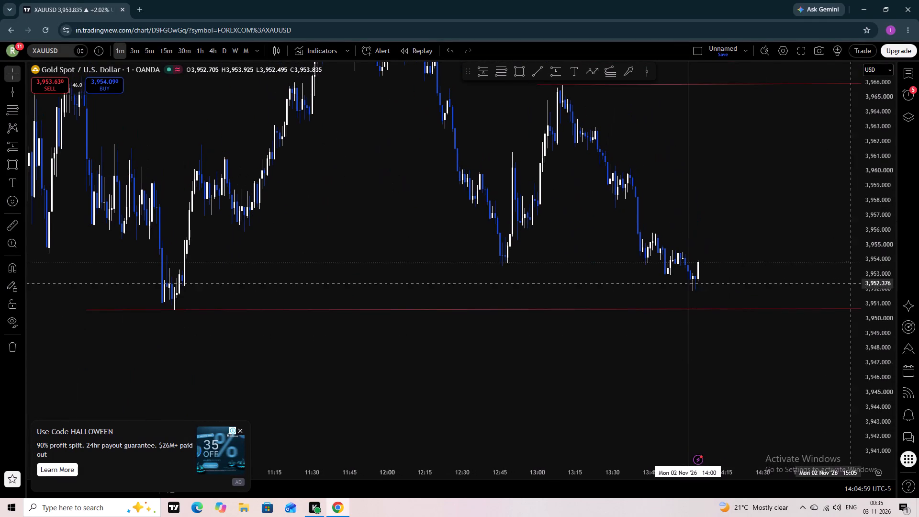
{"action": "scroll", "coordinate": [867, 239], "scroll_direction": "up", "scroll_amount": 6}
{"action": "left_click_drag", "start_coordinate": [820, 273], "coordinate": [812, 314]}
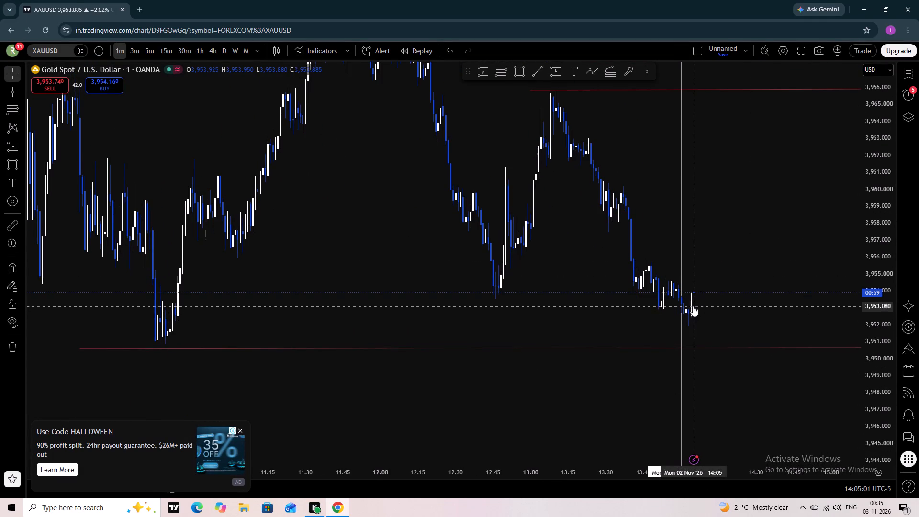
{"action": "scroll", "coordinate": [890, 254], "scroll_direction": "down", "scroll_amount": 1}
{"action": "scroll", "coordinate": [890, 254], "scroll_direction": "up", "scroll_amount": 5}
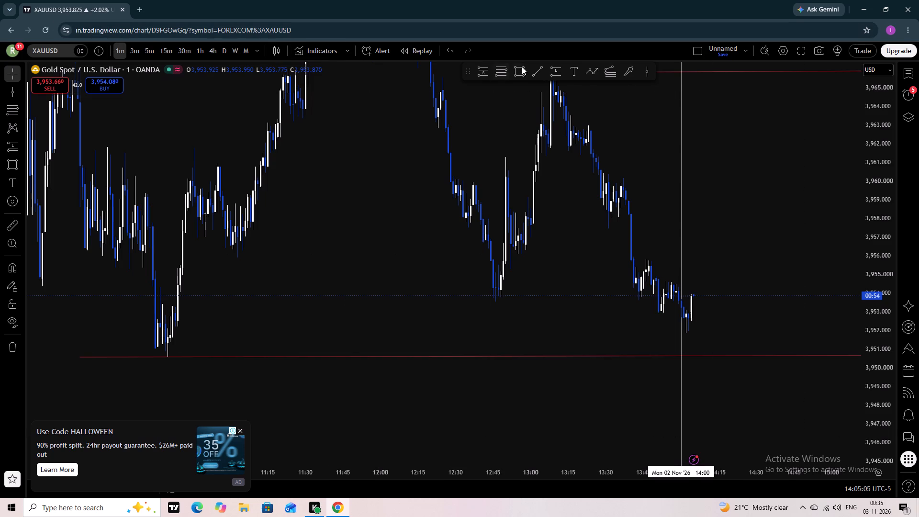
{"action": "left_click", "coordinate": [537, 73]}
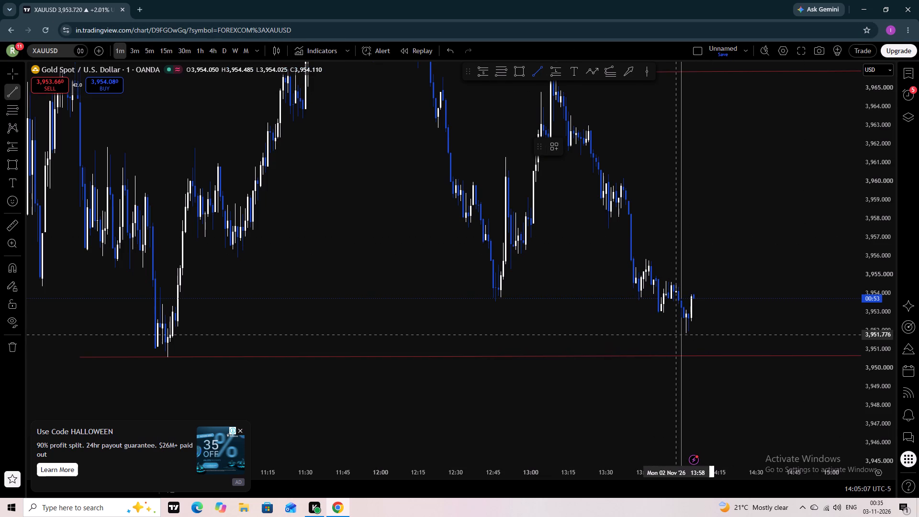
{"action": "left_click", "coordinate": [683, 333]}
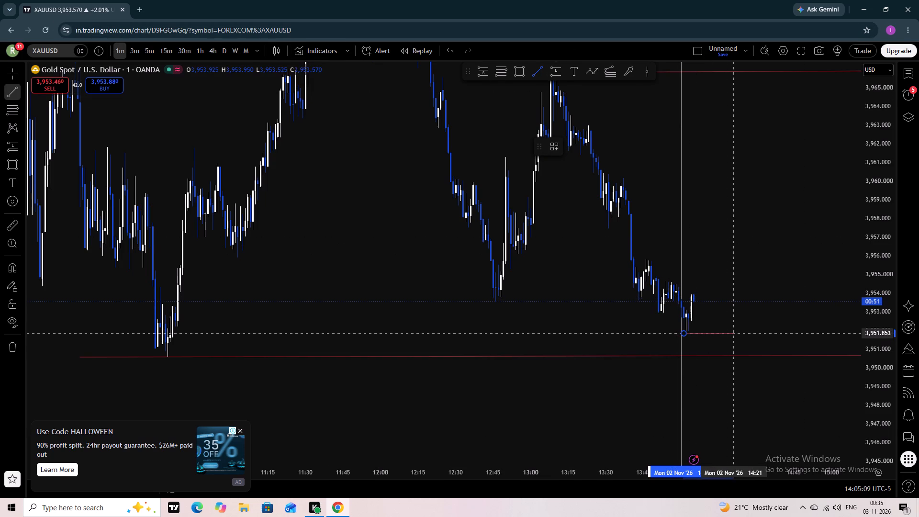
{"action": "left_click", "coordinate": [736, 333]}
{"action": "left_click", "coordinate": [727, 375]}
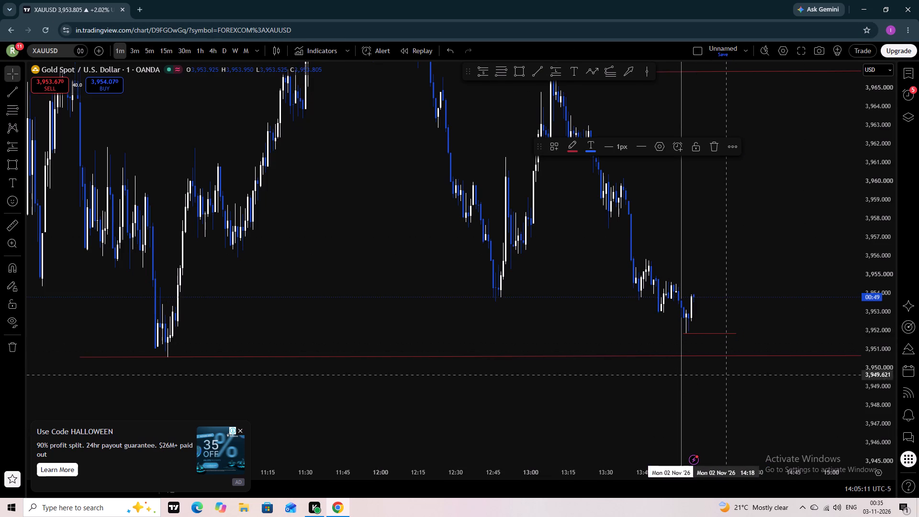
Draw a rectangle zone above the short low line, from about 3,952.96 down to that line and ending around 14:23.
{"action": "left_click", "coordinate": [520, 68]}
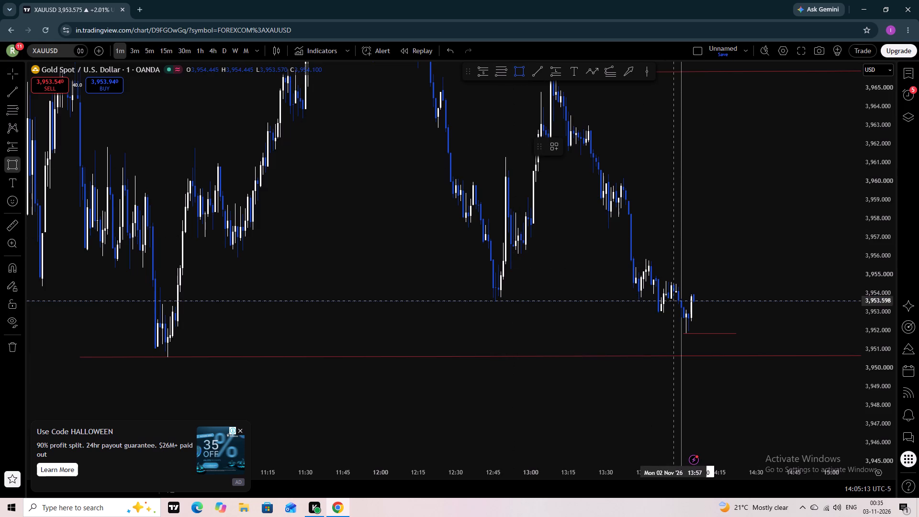
{"action": "left_click", "coordinate": [688, 313]}
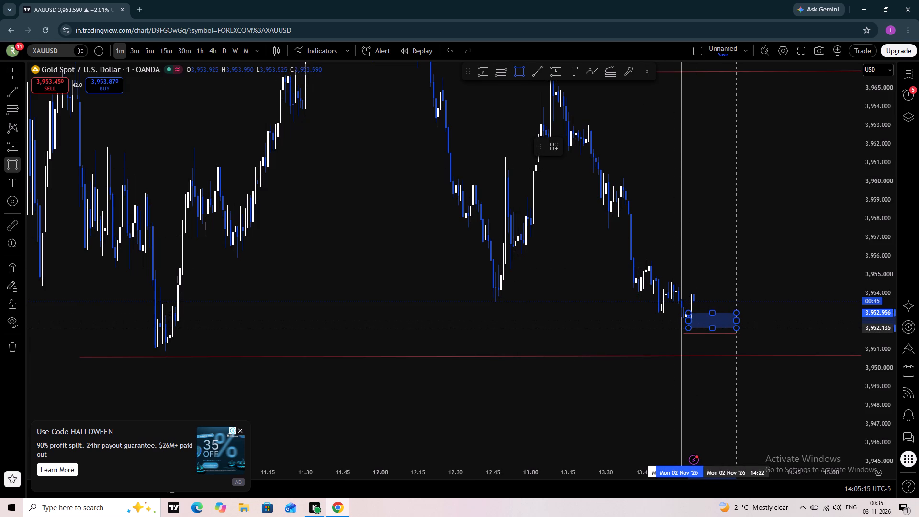
{"action": "left_click", "coordinate": [740, 332]}
{"action": "left_click", "coordinate": [744, 355]}
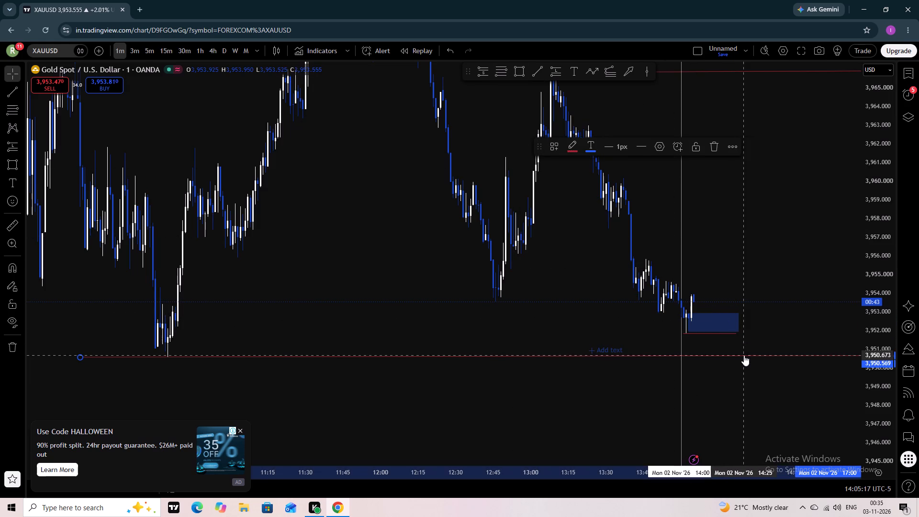
{"action": "left_click", "coordinate": [738, 369]}
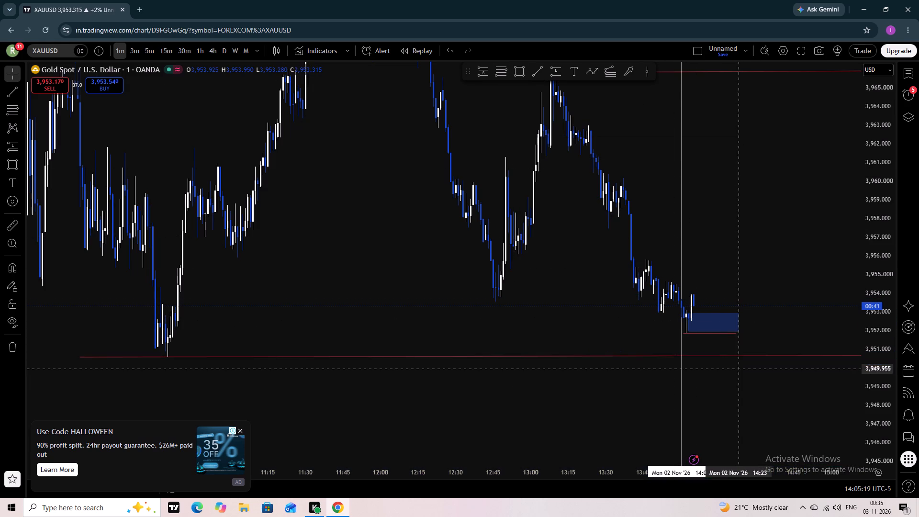
Place a long position at 14:06 with entry 3,952.946 and its target at the upper trend line, 3,965.895.
{"action": "scroll", "coordinate": [886, 305], "scroll_direction": "down", "scroll_amount": 1}
{"action": "scroll", "coordinate": [886, 305], "scroll_direction": "up", "scroll_amount": 2}
{"action": "left_click_drag", "start_coordinate": [829, 338], "coordinate": [808, 369]}
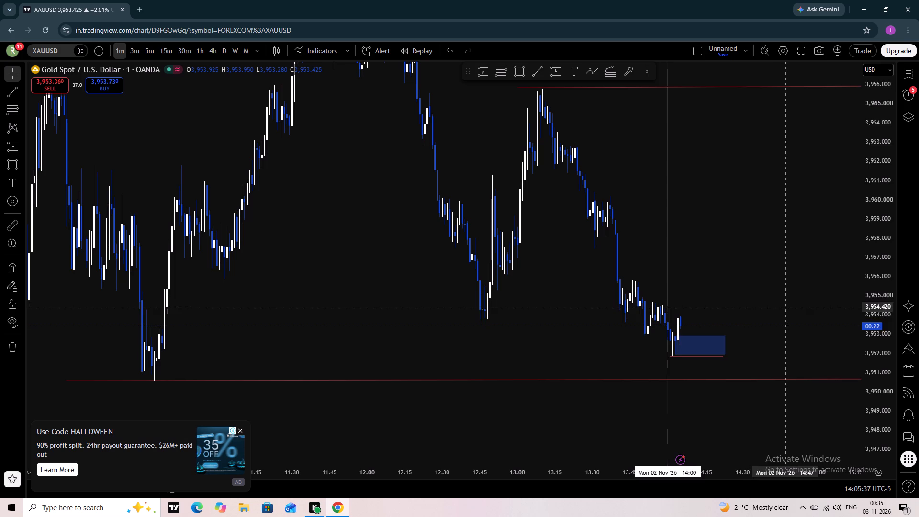
{"action": "scroll", "coordinate": [879, 172], "scroll_direction": "down", "scroll_amount": 4}
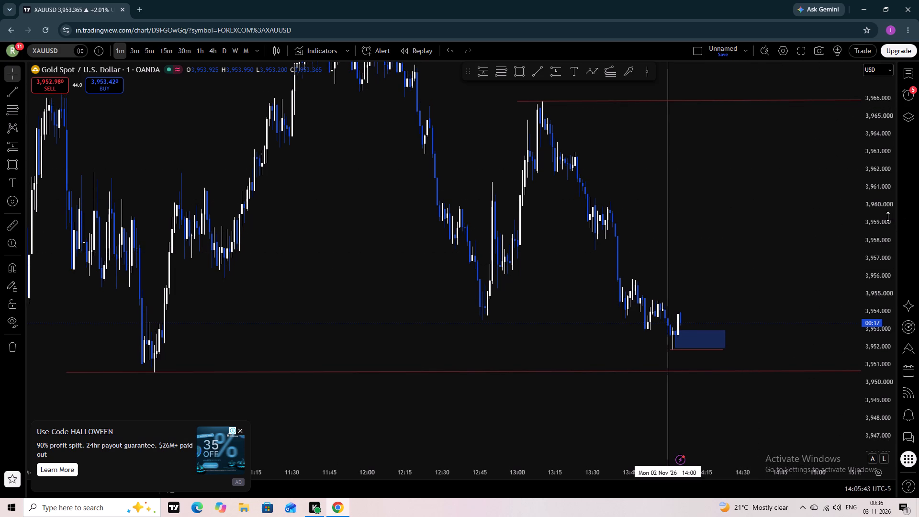
{"action": "scroll", "coordinate": [888, 216], "scroll_direction": "down", "scroll_amount": 2}
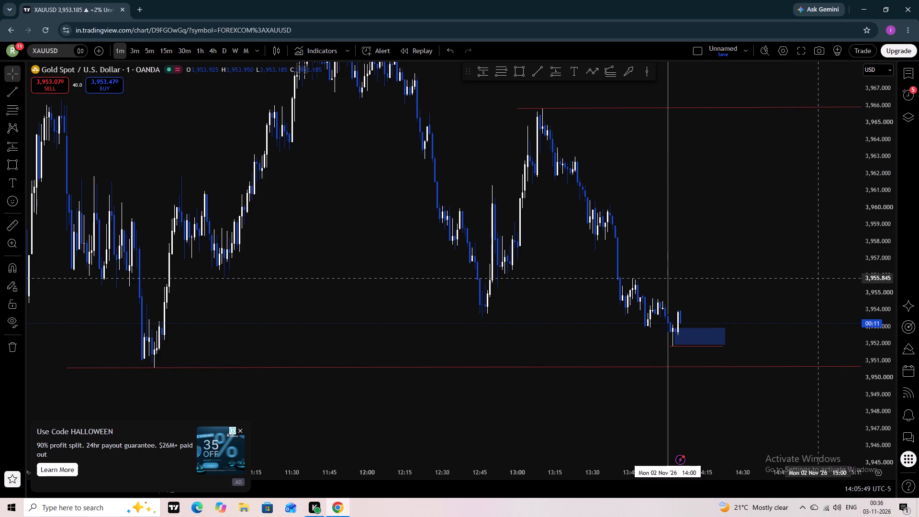
{"action": "left_click", "coordinate": [547, 66]}
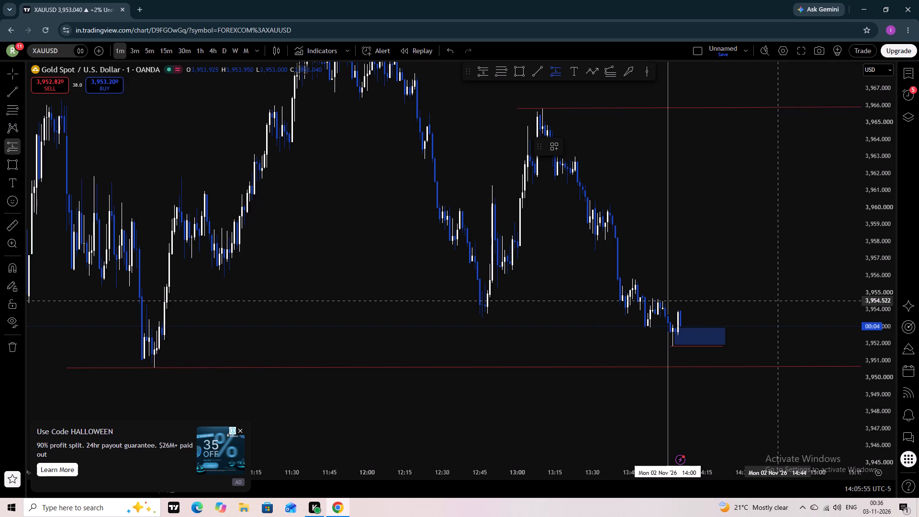
{"action": "left_click", "coordinate": [683, 327]}
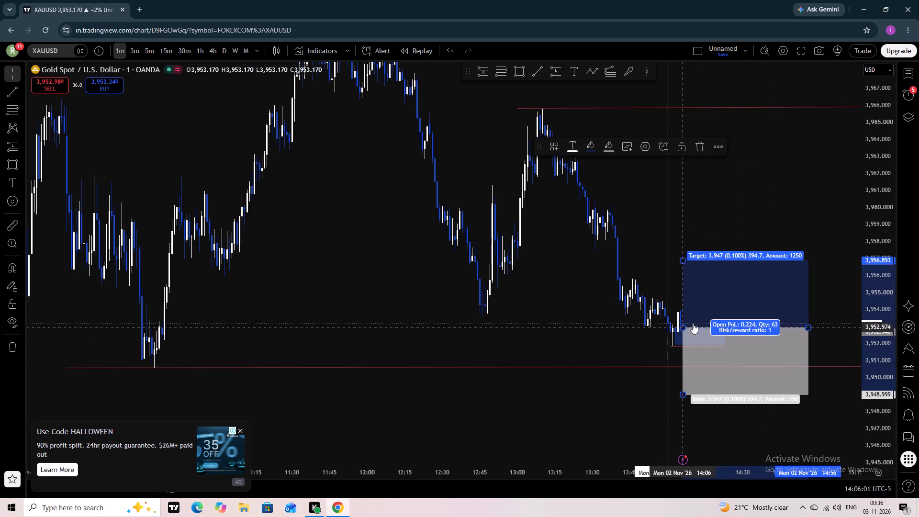
{"action": "left_click_drag", "start_coordinate": [680, 261], "coordinate": [677, 120]}
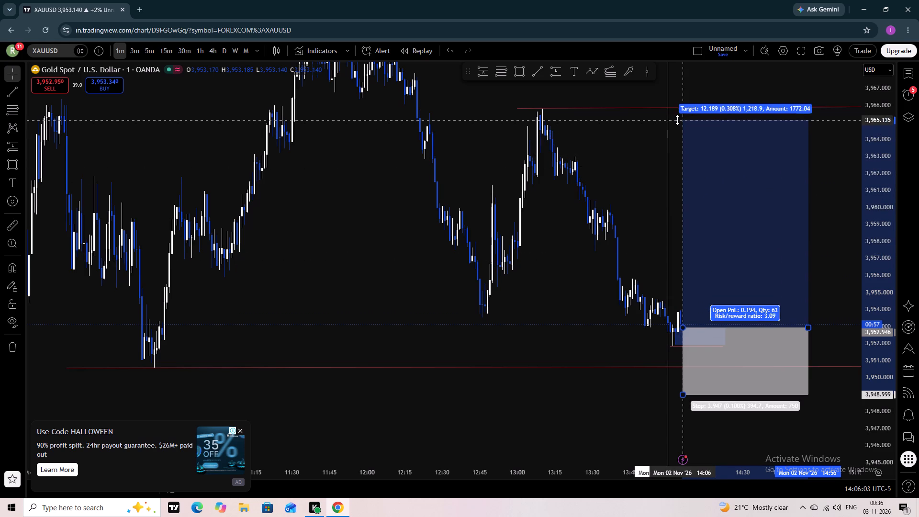
{"action": "left_click_drag", "start_coordinate": [677, 120], "coordinate": [677, 107]}
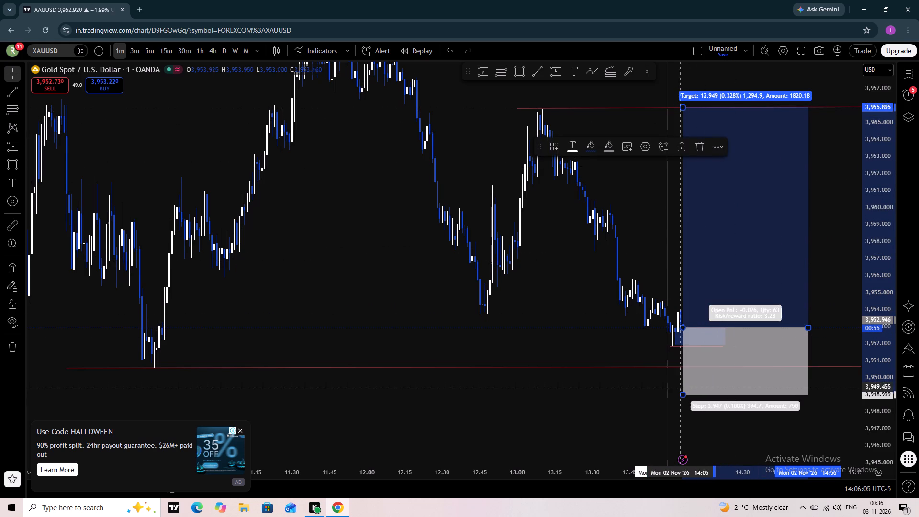
Set the long position's stop to 3,951.792 at the short low line and slightly shorten the position's time span.
{"action": "left_click_drag", "start_coordinate": [683, 396], "coordinate": [677, 347]}
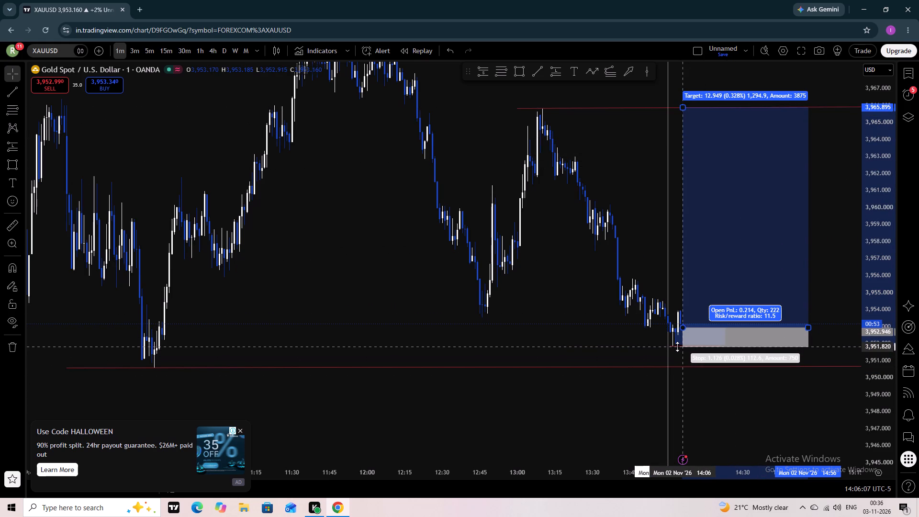
{"action": "left_click_drag", "start_coordinate": [677, 347], "coordinate": [679, 346]}
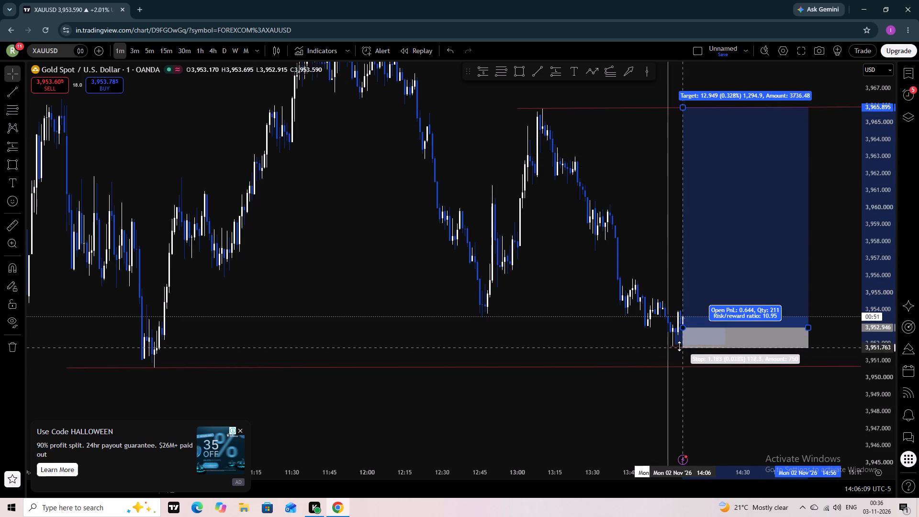
{"action": "left_click_drag", "start_coordinate": [679, 346], "coordinate": [679, 347]}
{"action": "left_click", "coordinate": [718, 409]}
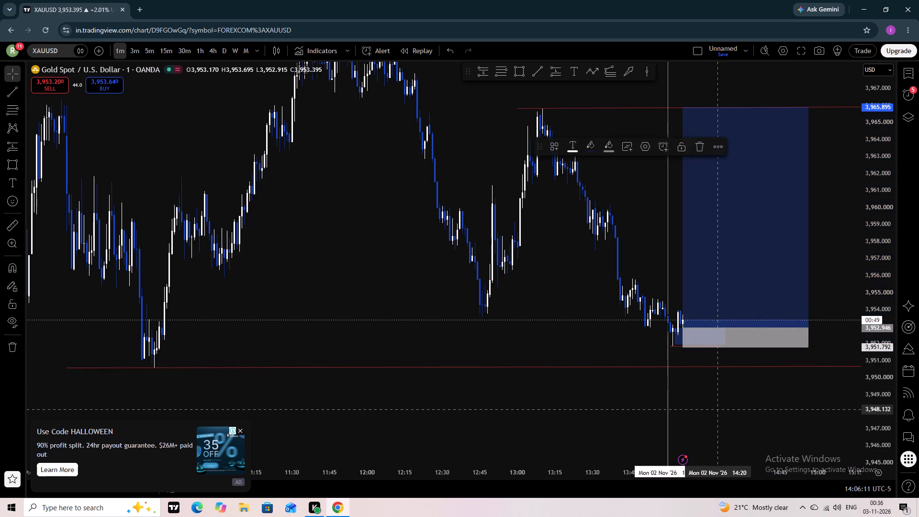
{"action": "left_click_drag", "start_coordinate": [806, 327], "coordinate": [789, 327]}
{"action": "left_click", "coordinate": [805, 391]}
Download an image snapshot of the chart with the long position.
{"action": "scroll", "coordinate": [875, 283], "scroll_direction": "down", "scroll_amount": 4}
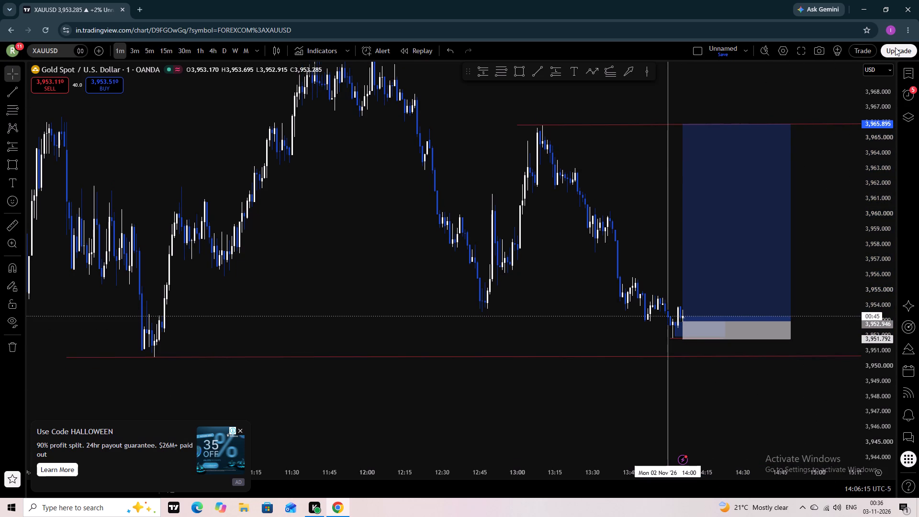
{"action": "left_click", "coordinate": [817, 54]}
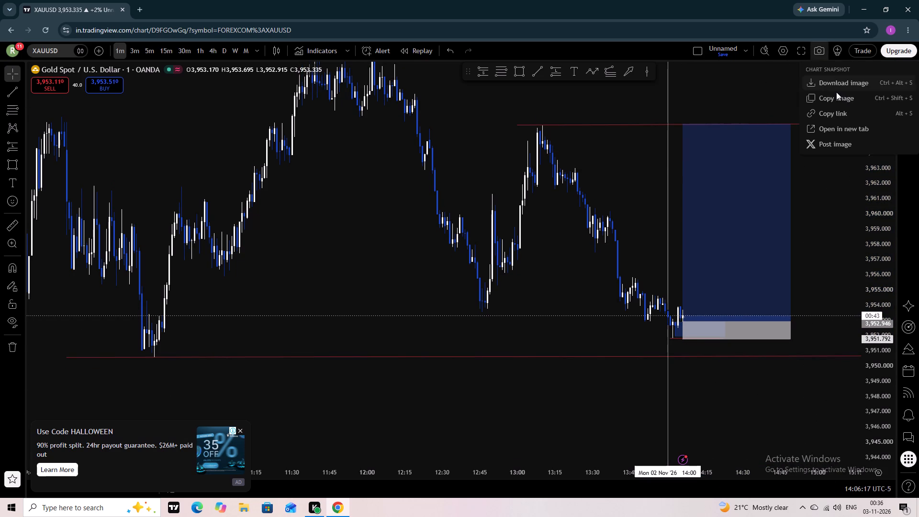
{"action": "left_click", "coordinate": [838, 84]}
Draw a short horizontal trend line at the recent candle high, about 3,953.96, from 14:03 to about 14:22.
{"action": "scroll", "coordinate": [874, 191], "scroll_direction": "up", "scroll_amount": 1}
{"action": "scroll", "coordinate": [874, 191], "scroll_direction": "down", "scroll_amount": 2}
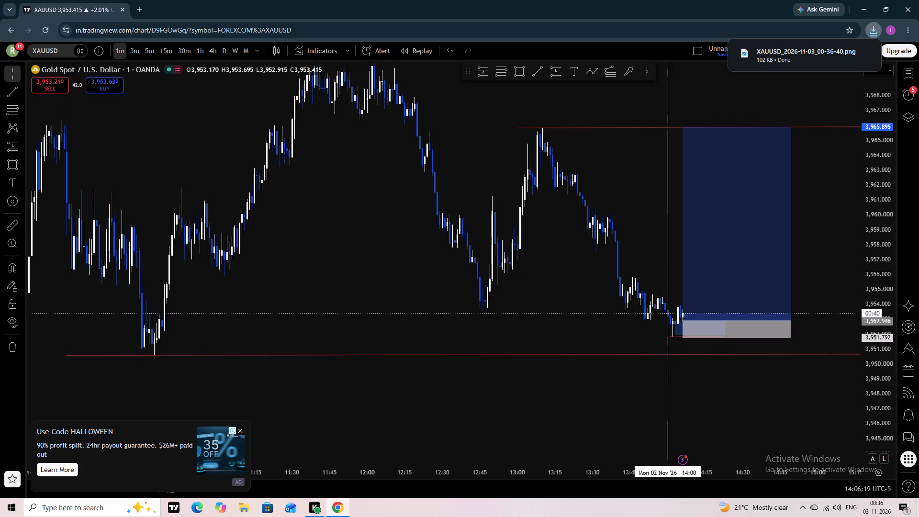
{"action": "left_click_drag", "start_coordinate": [837, 216], "coordinate": [832, 257]}
{"action": "scroll", "coordinate": [870, 252], "scroll_direction": "up", "scroll_amount": 1}
{"action": "scroll", "coordinate": [870, 252], "scroll_direction": "down", "scroll_amount": 1}
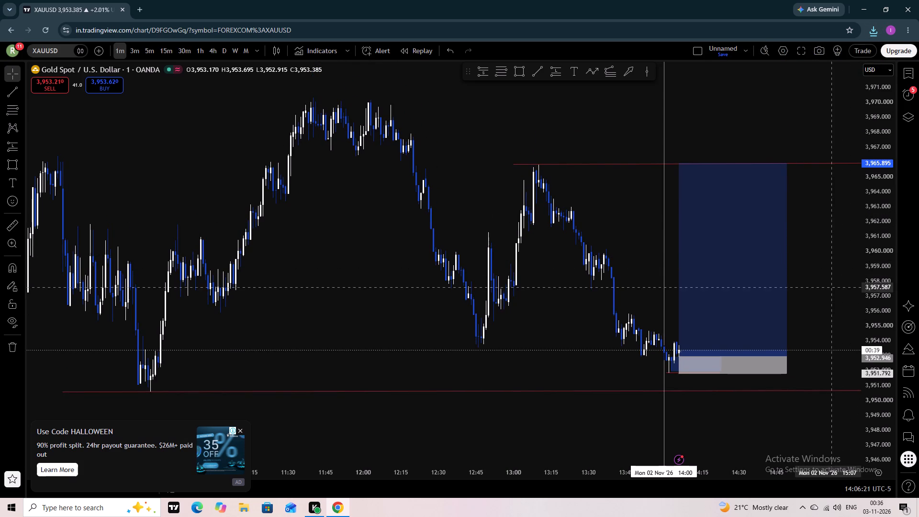
{"action": "left_click_drag", "start_coordinate": [829, 288], "coordinate": [824, 256]}
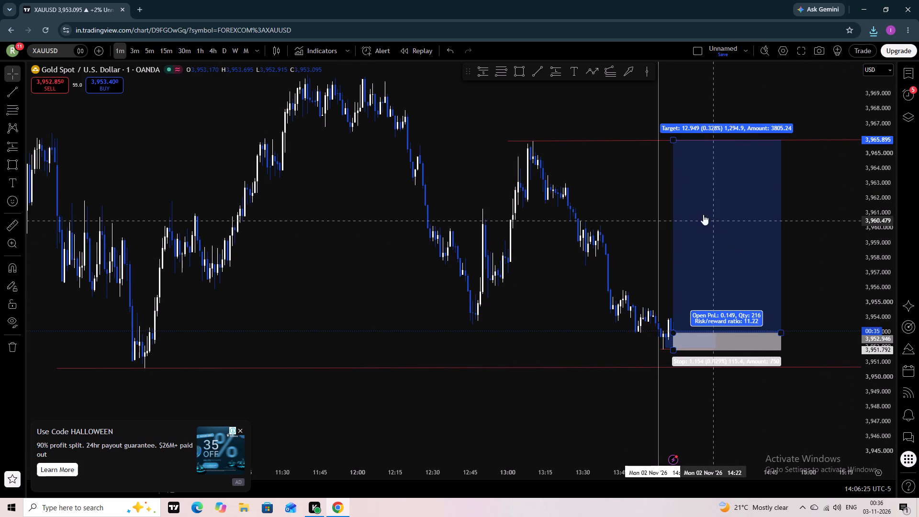
{"action": "left_click", "coordinate": [542, 76]}
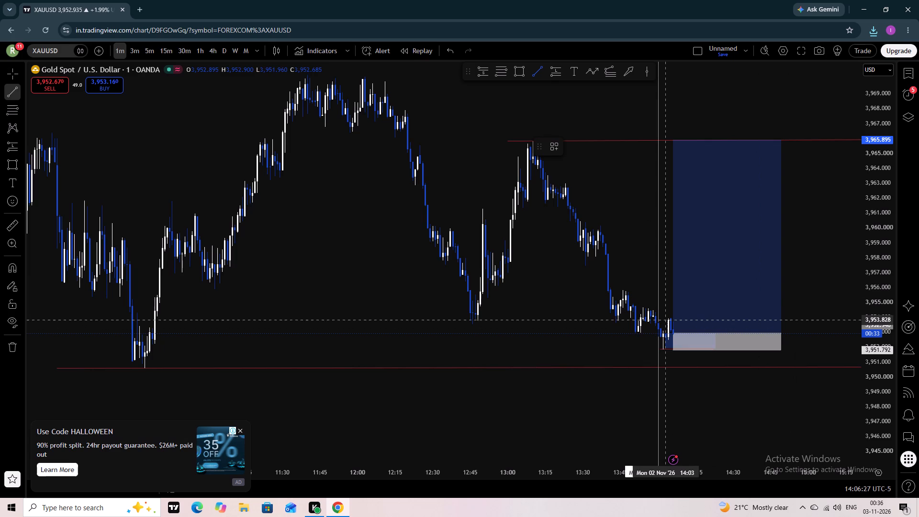
{"action": "left_click", "coordinate": [664, 318]}
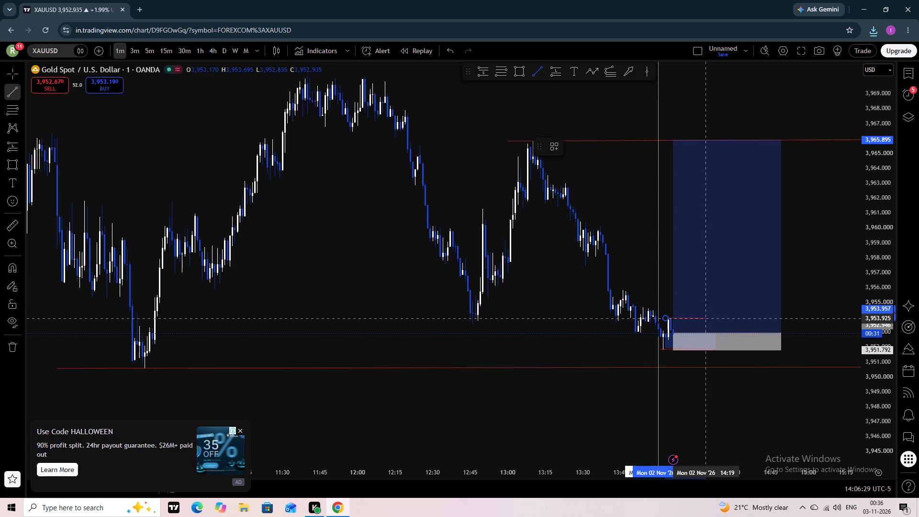
{"action": "left_click", "coordinate": [713, 317]}
{"action": "left_click", "coordinate": [813, 312]}
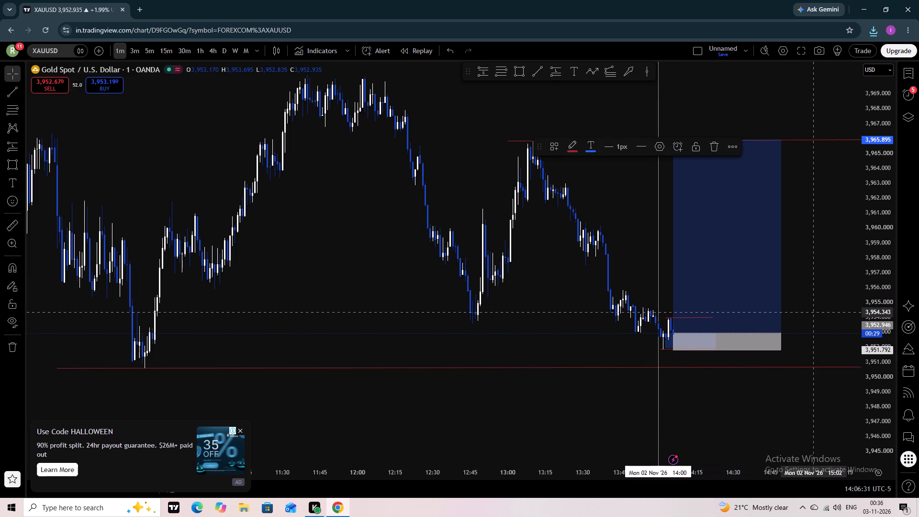
Examine the newest candles between the two short lines and against the long position's entry and stop.
{"action": "scroll", "coordinate": [871, 315], "scroll_direction": "up", "scroll_amount": 2}
{"action": "scroll", "coordinate": [871, 315], "scroll_direction": "down", "scroll_amount": 1}
{"action": "scroll", "coordinate": [871, 315], "scroll_direction": "up", "scroll_amount": 2}
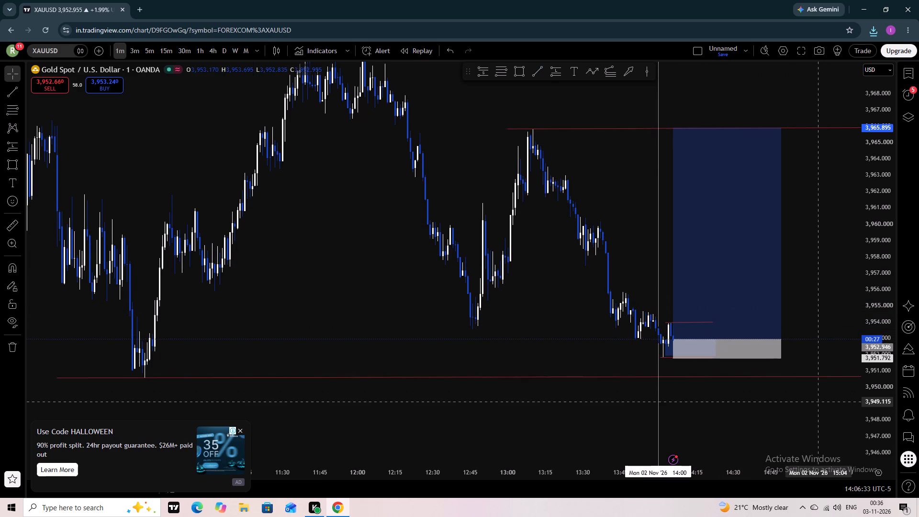
{"action": "scroll", "coordinate": [818, 402], "scroll_direction": "up", "scroll_amount": 1}
{"action": "left_click_drag", "start_coordinate": [717, 424], "coordinate": [735, 432]}
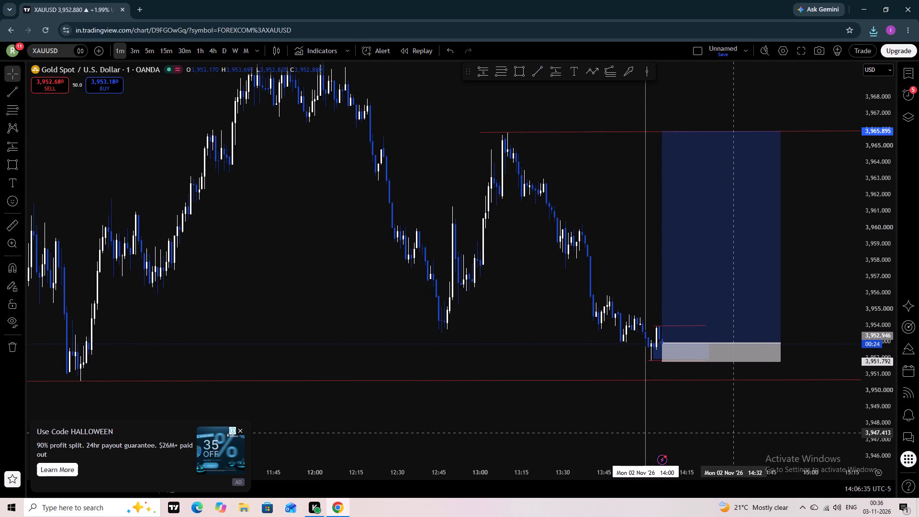
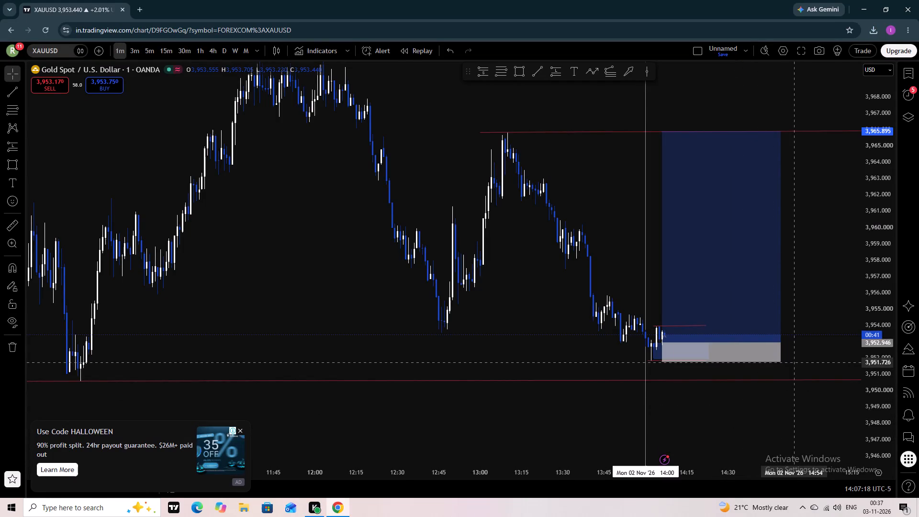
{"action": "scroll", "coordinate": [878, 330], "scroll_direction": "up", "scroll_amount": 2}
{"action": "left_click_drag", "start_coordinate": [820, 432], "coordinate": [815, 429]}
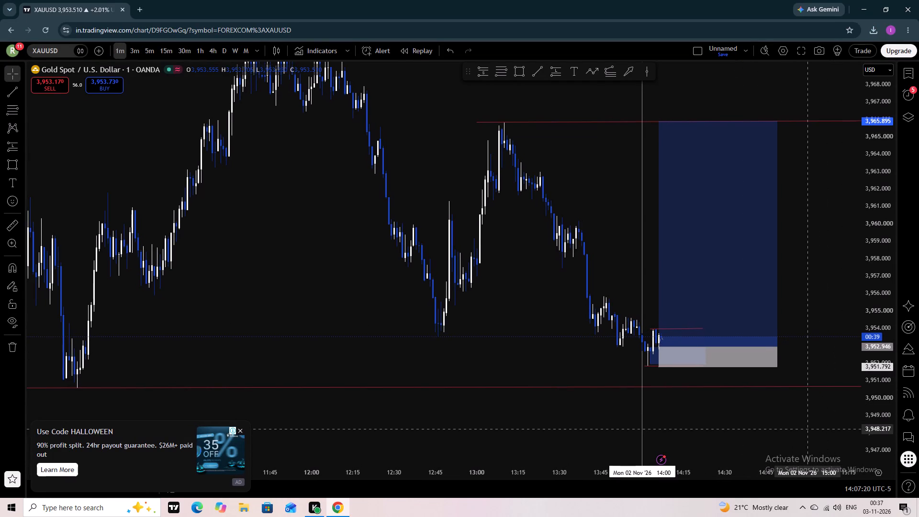
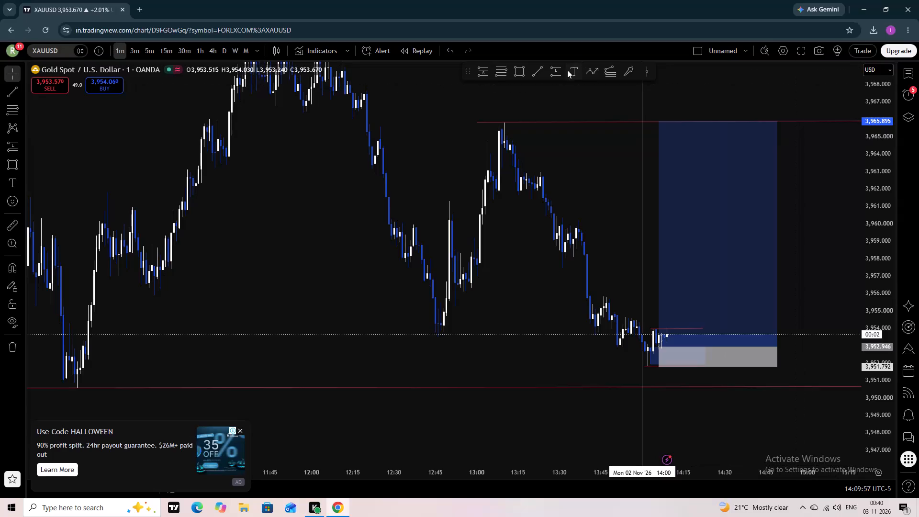
Draw a horizontal trendline at about 3,960.230 from the 13:36 swing high to about 14:44, across the long position.
{"action": "left_click", "coordinate": [545, 71]}
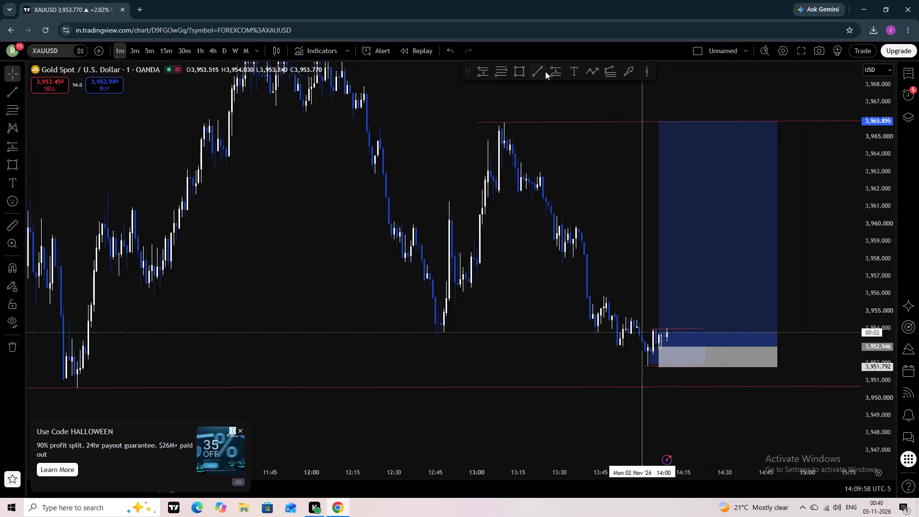
{"action": "left_click", "coordinate": [575, 220]}
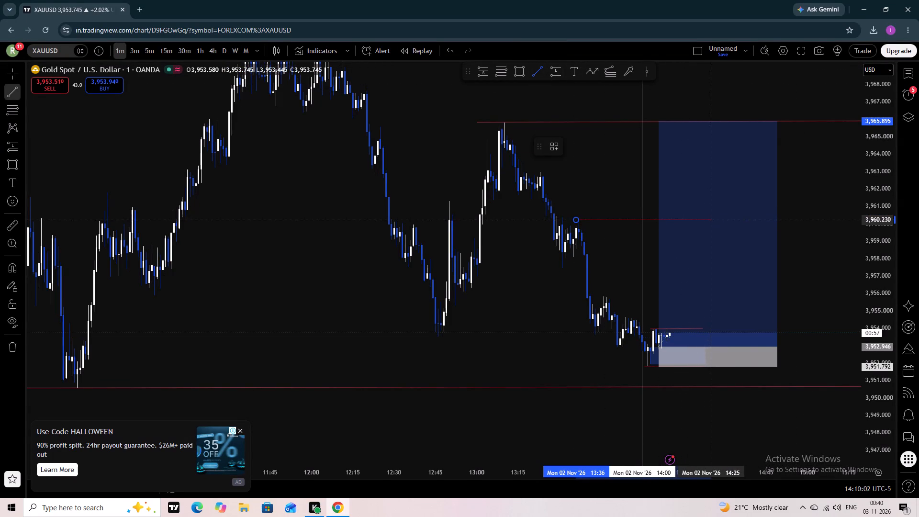
{"action": "left_click", "coordinate": [764, 220]}
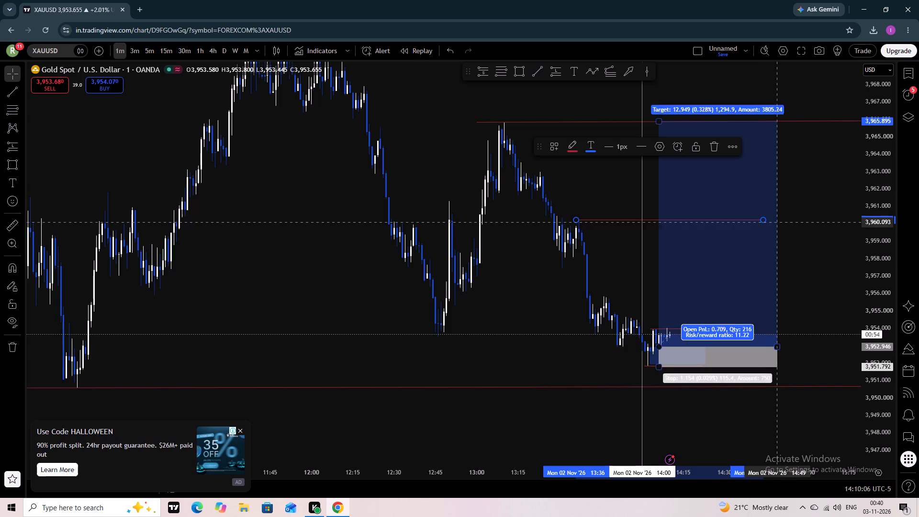
Set the vertical text alignment of the new 3,960.230 trendline to Middle.
{"action": "left_click", "coordinate": [672, 220]}
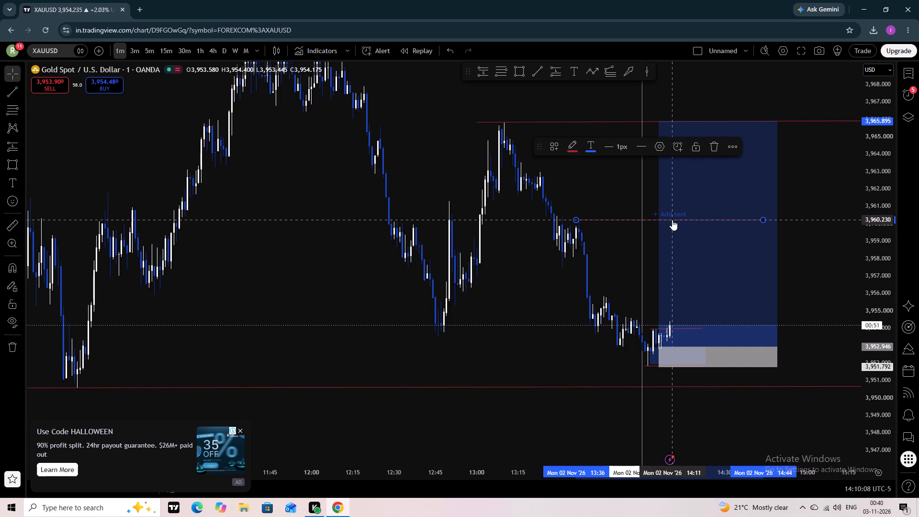
{"action": "left_click", "coordinate": [664, 220]}
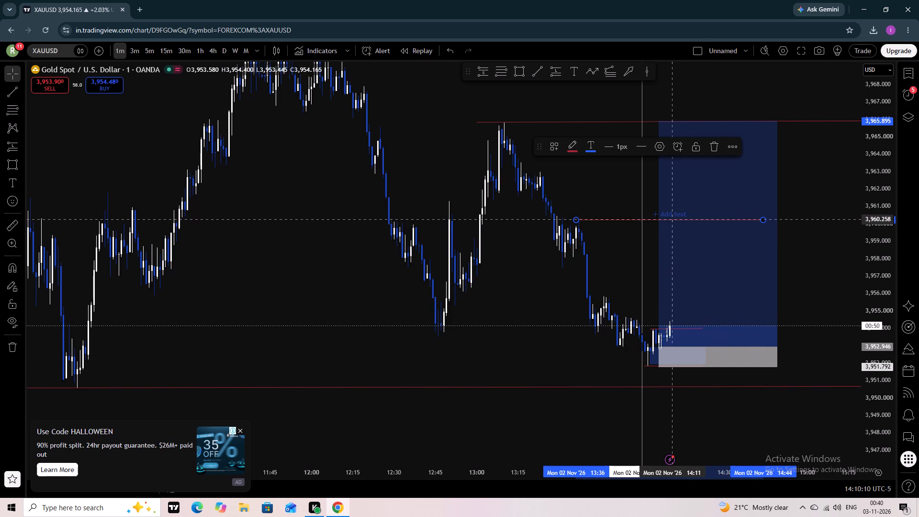
{"action": "left_click", "coordinate": [661, 146]}
{"action": "left_click", "coordinate": [595, 149]}
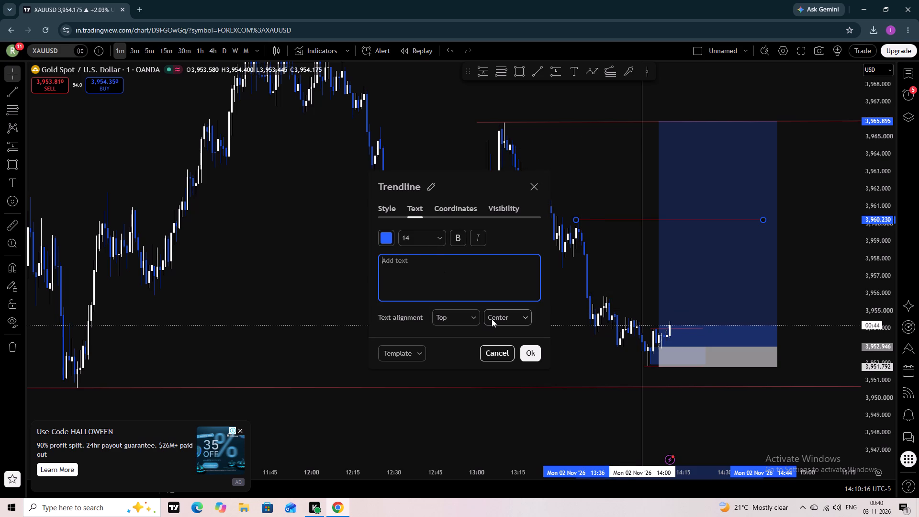
{"action": "left_click", "coordinate": [469, 318]}
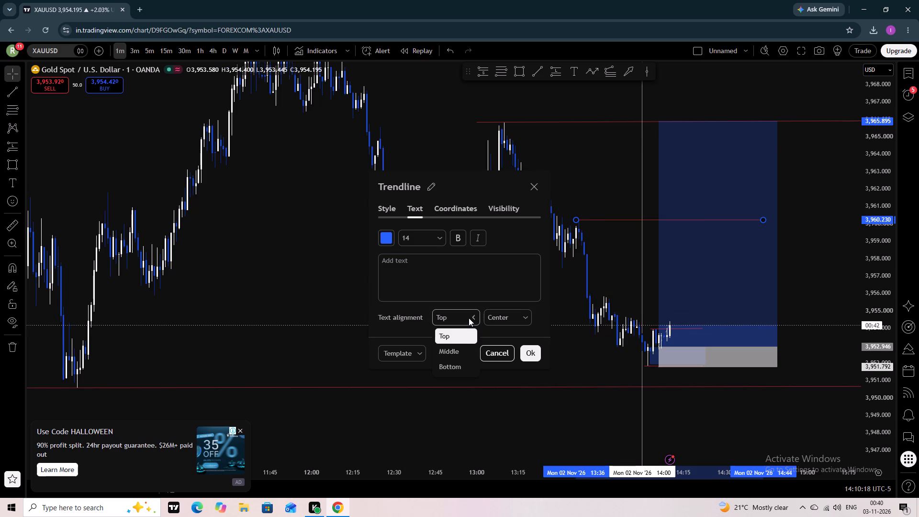
{"action": "left_click", "coordinate": [459, 353]}
{"action": "left_click", "coordinate": [526, 356]}
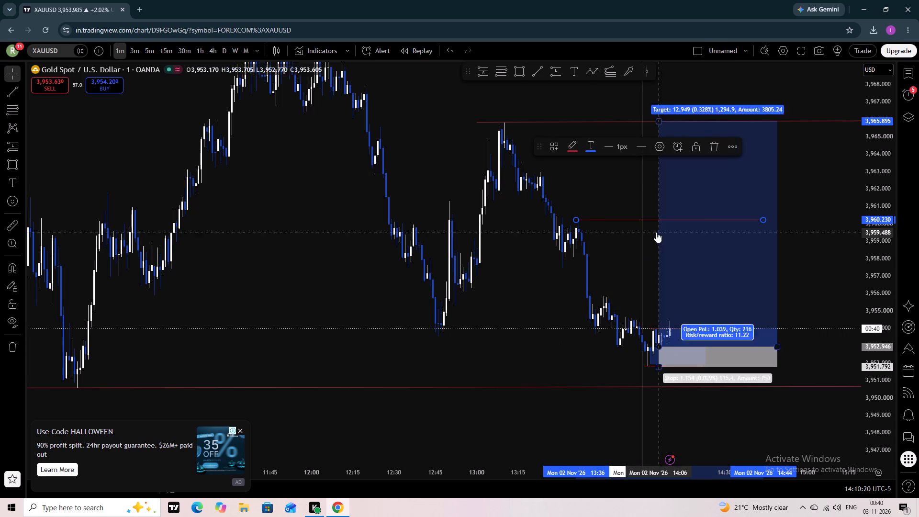
Label the 3,960.230 trendline with the text "1st tp".
{"action": "left_click", "coordinate": [675, 219]}
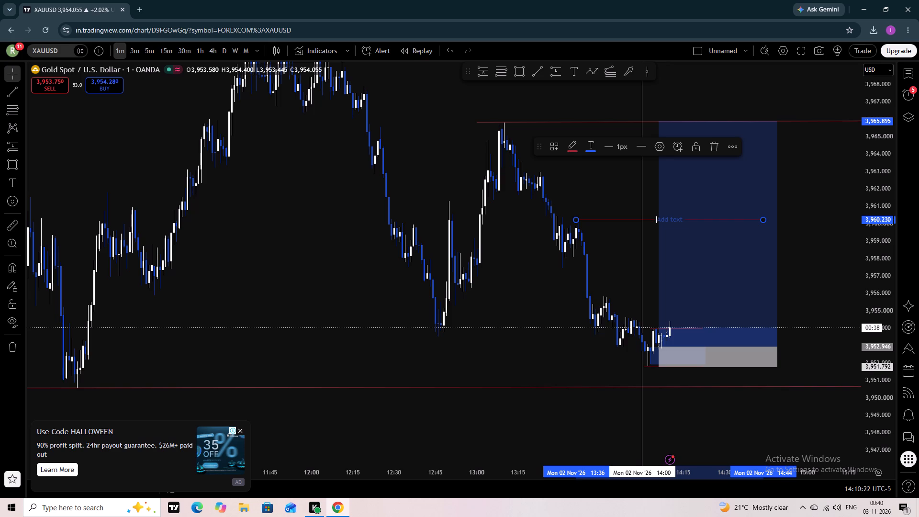
{"action": "type", "text": "1st tp"}
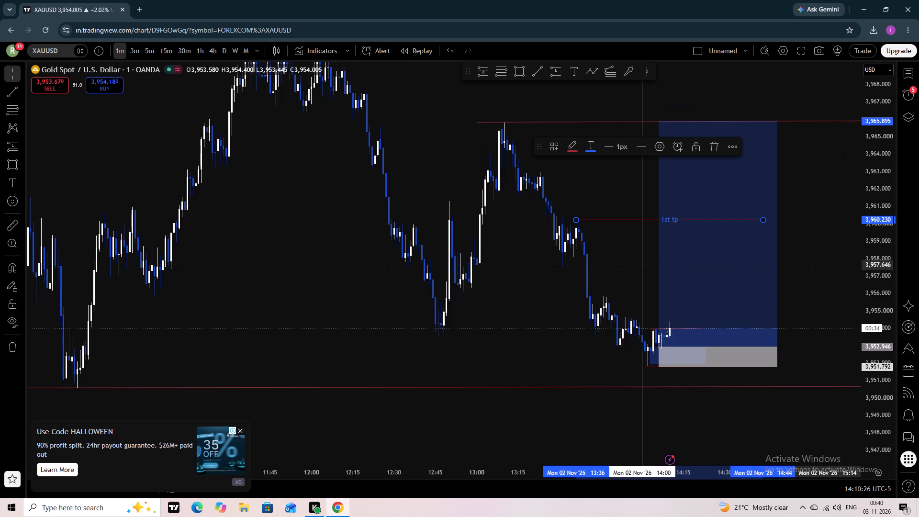
{"action": "left_click", "coordinate": [844, 264]}
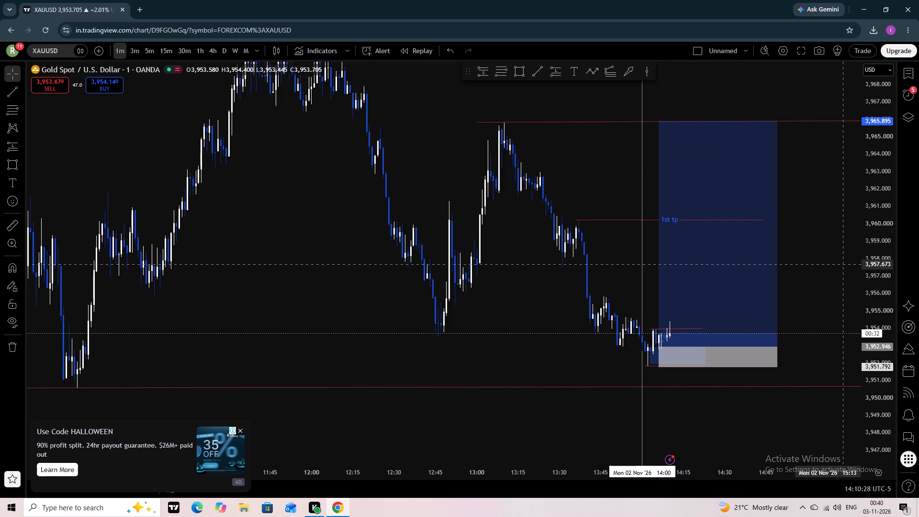
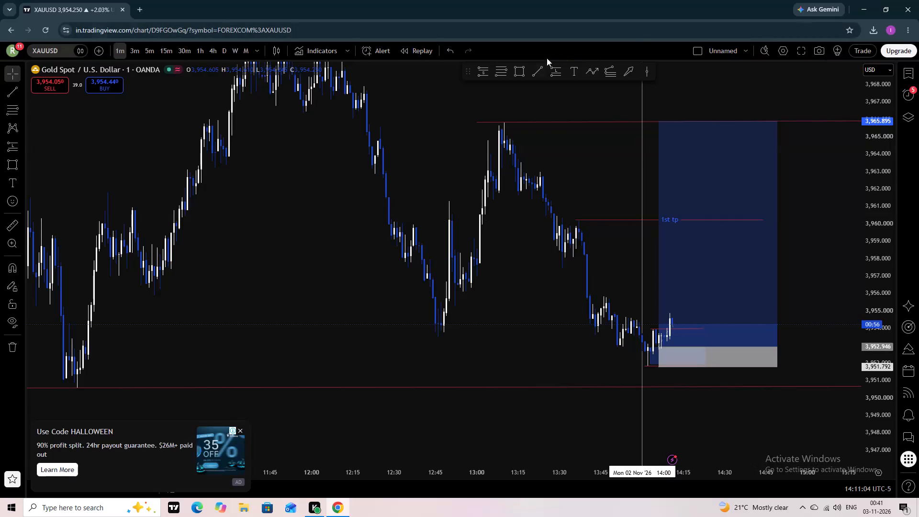
Draw a thin rectangle zone from the 13:45 swing high to about 14:33, between about 3,955.997 and 3,955.667.
{"action": "left_click", "coordinate": [514, 79]}
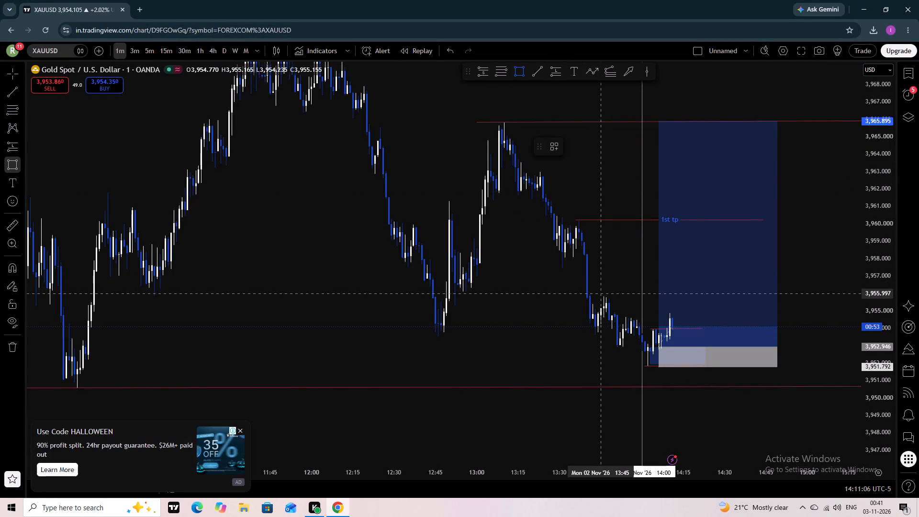
{"action": "left_click", "coordinate": [599, 293]}
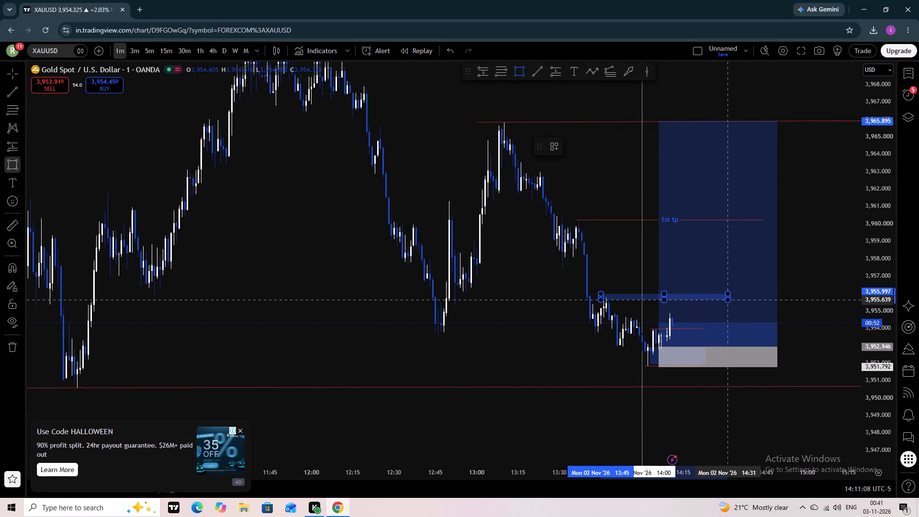
{"action": "left_click", "coordinate": [732, 299]}
Change the fill colour of the new rectangle zone at the 13:45 swing high to white.
{"action": "left_click", "coordinate": [593, 151]}
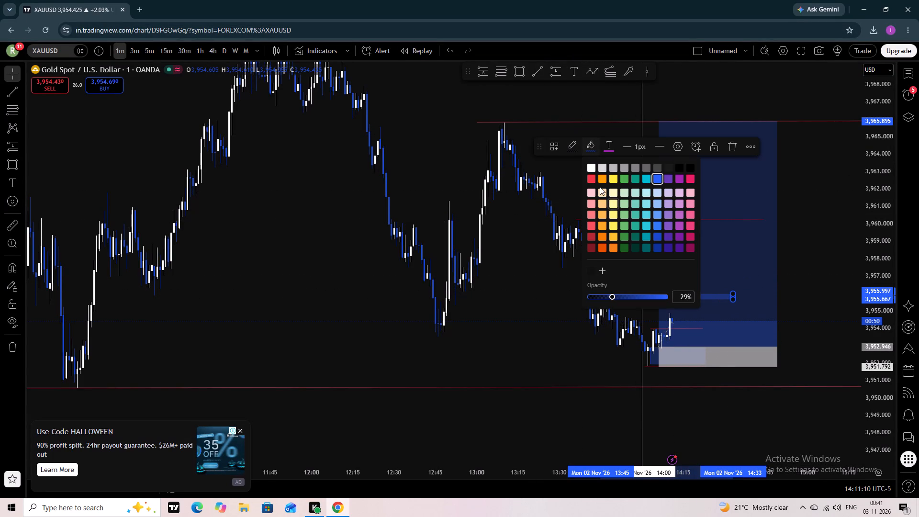
{"action": "left_click", "coordinate": [587, 169]}
{"action": "left_click", "coordinate": [790, 210]}
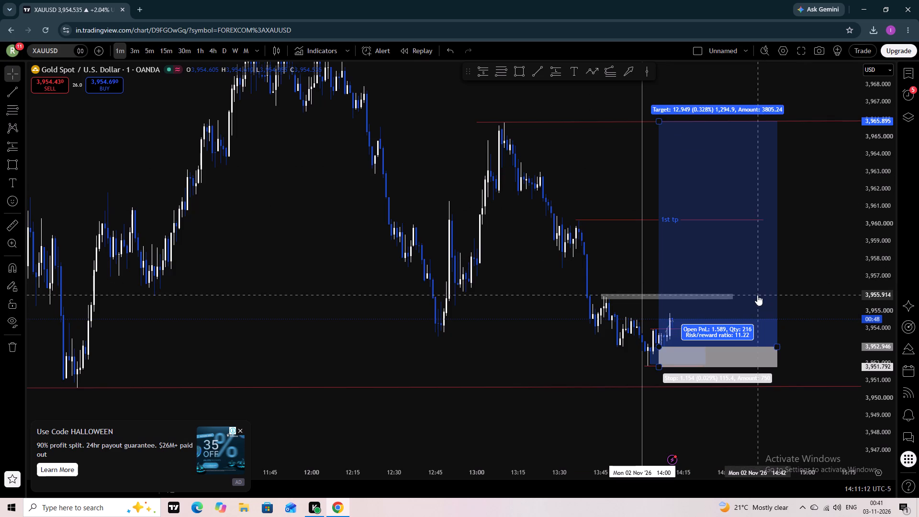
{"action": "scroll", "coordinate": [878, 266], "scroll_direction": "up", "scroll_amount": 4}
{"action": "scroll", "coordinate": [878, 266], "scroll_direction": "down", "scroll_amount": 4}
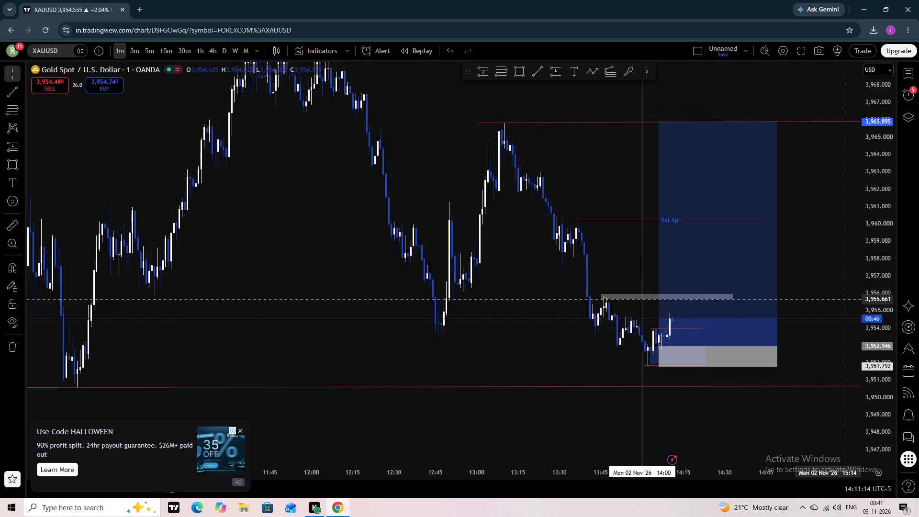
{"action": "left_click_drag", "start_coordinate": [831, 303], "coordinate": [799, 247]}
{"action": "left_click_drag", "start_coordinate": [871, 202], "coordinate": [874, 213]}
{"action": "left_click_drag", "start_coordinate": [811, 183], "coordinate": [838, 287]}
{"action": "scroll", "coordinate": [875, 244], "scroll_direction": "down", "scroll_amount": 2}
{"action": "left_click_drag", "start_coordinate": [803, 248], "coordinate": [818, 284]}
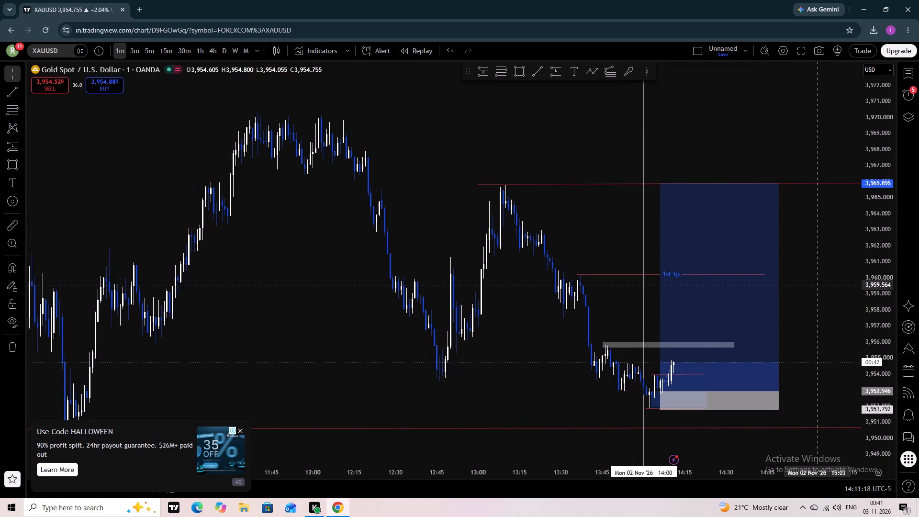
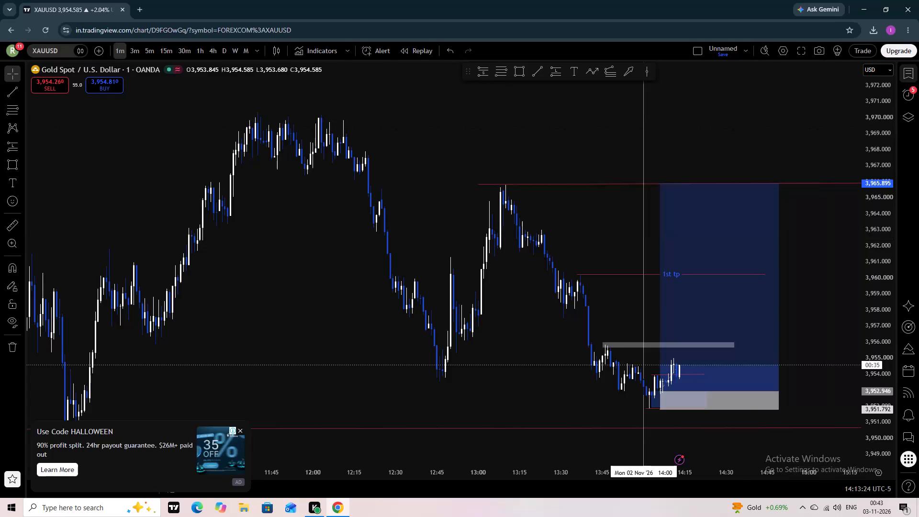
Open the FOREX.com XAUUSD chart from the watchlist and look over its 1-minute price action.
{"action": "left_click", "coordinate": [918, 63]}
{"action": "left_click", "coordinate": [785, 125]}
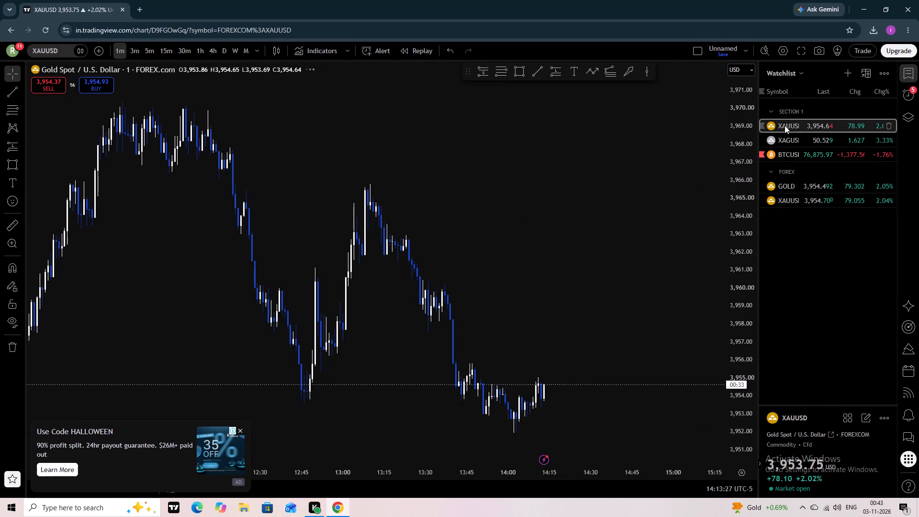
{"action": "scroll", "coordinate": [739, 187], "scroll_direction": "up", "scroll_amount": 1}
{"action": "scroll", "coordinate": [739, 187], "scroll_direction": "down", "scroll_amount": 4}
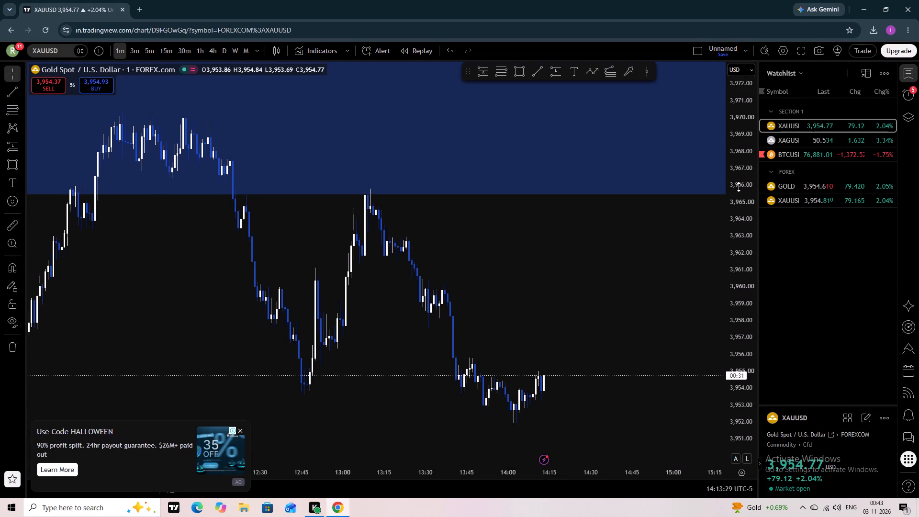
Switch the FOREX.com gold chart to the 1-hour timeframe and examine price between the two blue zones.
{"action": "left_click", "coordinate": [206, 53]}
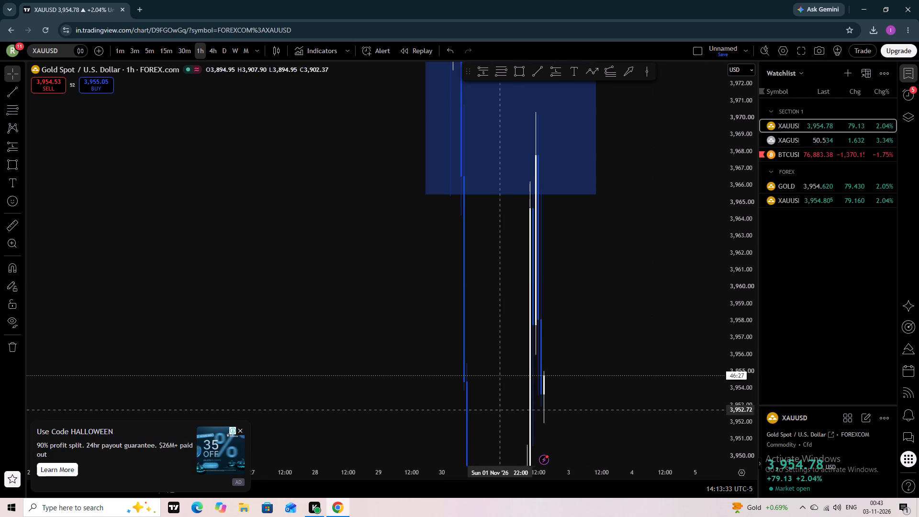
{"action": "left_click", "coordinate": [413, 448]}
{"action": "scroll", "coordinate": [501, 403], "scroll_direction": "down", "scroll_amount": 1}
{"action": "scroll", "coordinate": [501, 403], "scroll_direction": "up", "scroll_amount": 2}
{"action": "scroll", "coordinate": [501, 402], "scroll_direction": "down", "scroll_amount": 1}
{"action": "scroll", "coordinate": [501, 402], "scroll_direction": "up", "scroll_amount": 3}
{"action": "scroll", "coordinate": [501, 402], "scroll_direction": "down", "scroll_amount": 1}
{"action": "scroll", "coordinate": [501, 402], "scroll_direction": "up", "scroll_amount": 2}
{"action": "scroll", "coordinate": [501, 402], "scroll_direction": "down", "scroll_amount": 1}
{"action": "scroll", "coordinate": [501, 402], "scroll_direction": "up", "scroll_amount": 5}
{"action": "scroll", "coordinate": [738, 284], "scroll_direction": "up", "scroll_amount": 3}
{"action": "scroll", "coordinate": [738, 284], "scroll_direction": "down", "scroll_amount": 2}
{"action": "scroll", "coordinate": [738, 284], "scroll_direction": "up", "scroll_amount": 2}
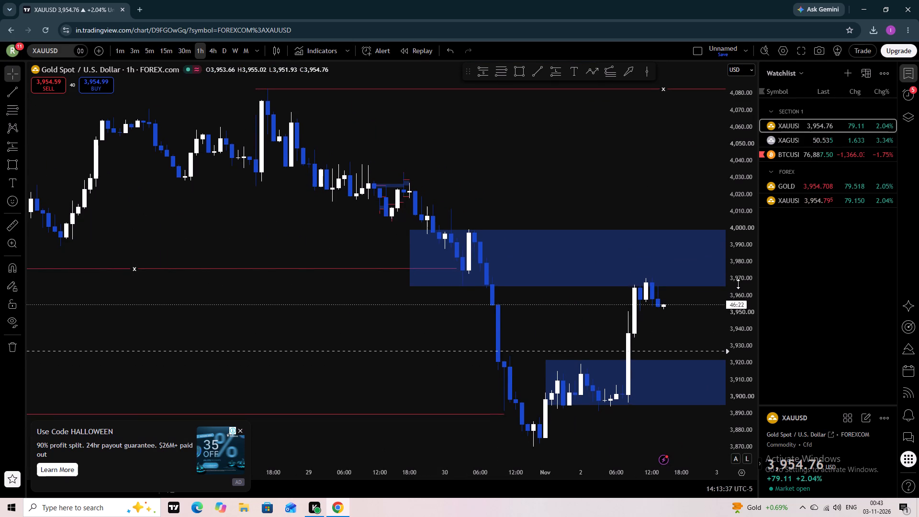
{"action": "left_click_drag", "start_coordinate": [682, 324], "coordinate": [646, 323]}
{"action": "scroll", "coordinate": [738, 299], "scroll_direction": "up", "scroll_amount": 2}
{"action": "scroll", "coordinate": [738, 299], "scroll_direction": "down", "scroll_amount": 1}
{"action": "scroll", "coordinate": [738, 299], "scroll_direction": "up", "scroll_amount": 5}
{"action": "scroll", "coordinate": [738, 299], "scroll_direction": "down", "scroll_amount": 1}
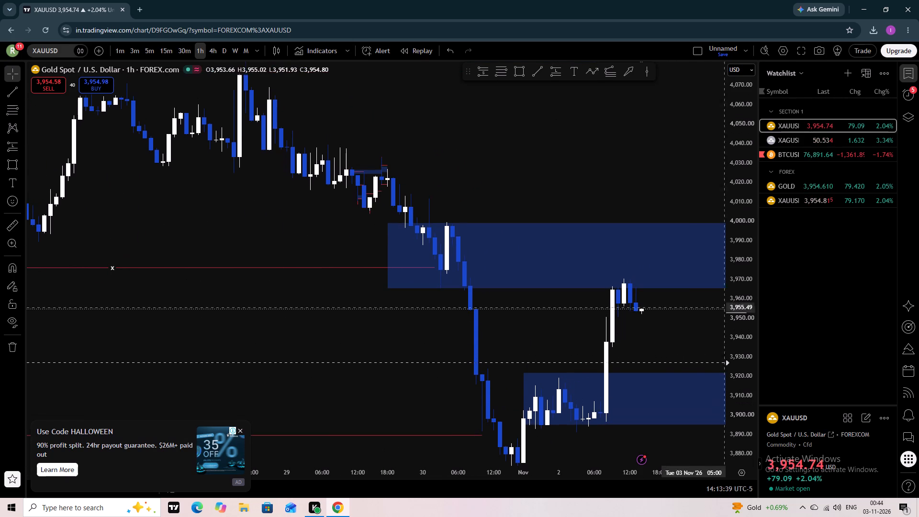
{"action": "left_click_drag", "start_coordinate": [644, 341], "coordinate": [622, 336]}
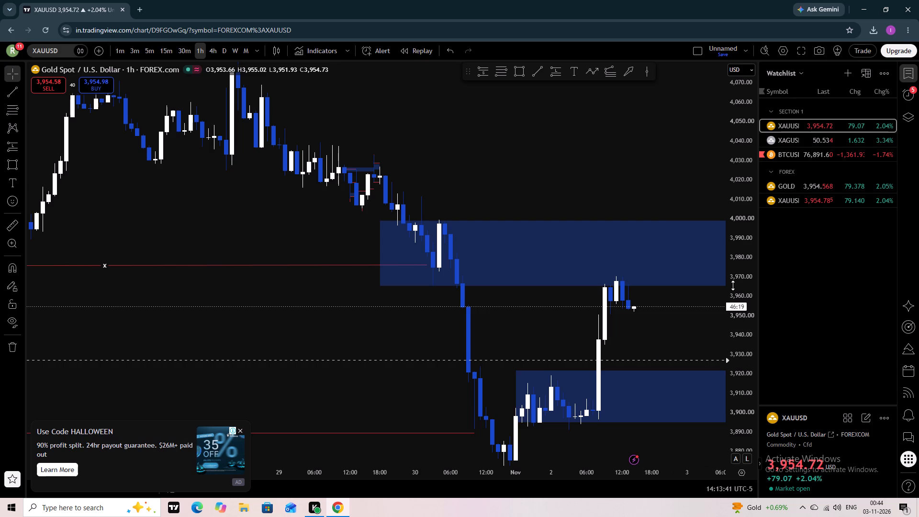
{"action": "scroll", "coordinate": [737, 270], "scroll_direction": "down", "scroll_amount": 1}
{"action": "scroll", "coordinate": [689, 319], "scroll_direction": "down", "scroll_amount": 3}
{"action": "left_click_drag", "start_coordinate": [711, 326], "coordinate": [631, 339]}
{"action": "left_click", "coordinate": [629, 338]}
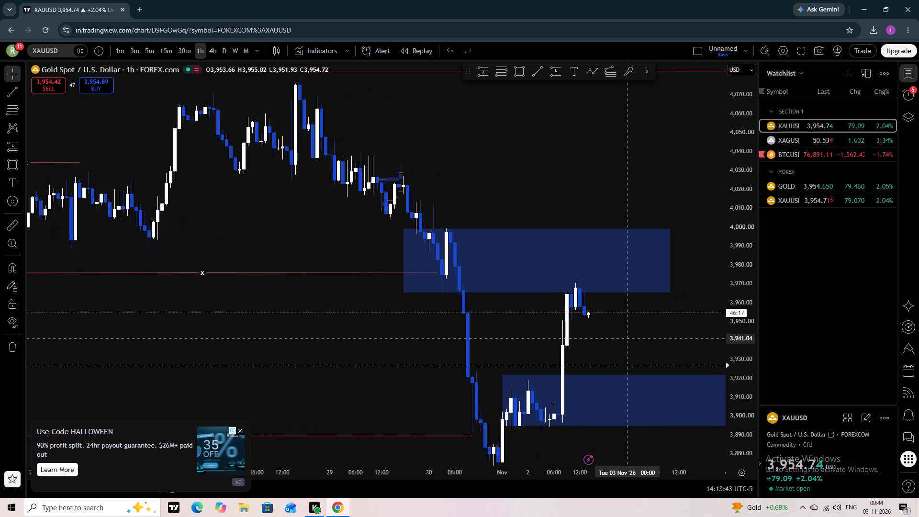
{"action": "left_click_drag", "start_coordinate": [667, 323], "coordinate": [615, 281]}
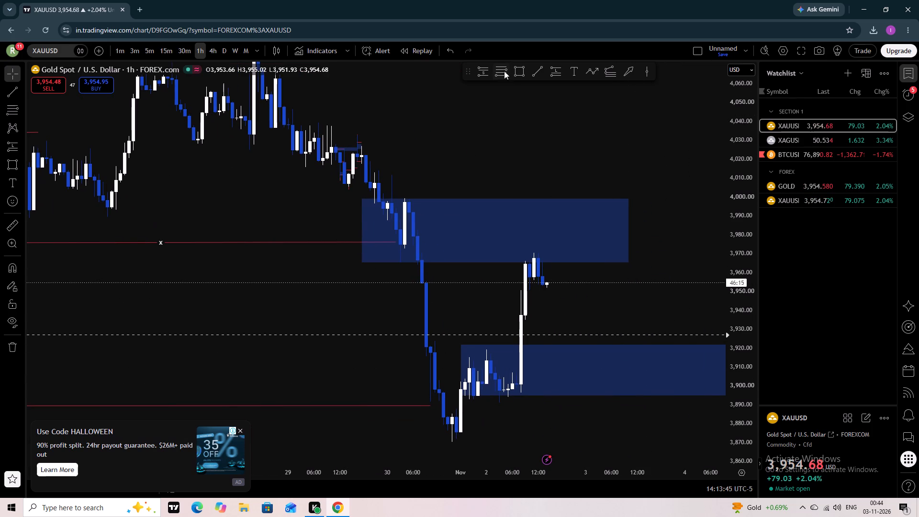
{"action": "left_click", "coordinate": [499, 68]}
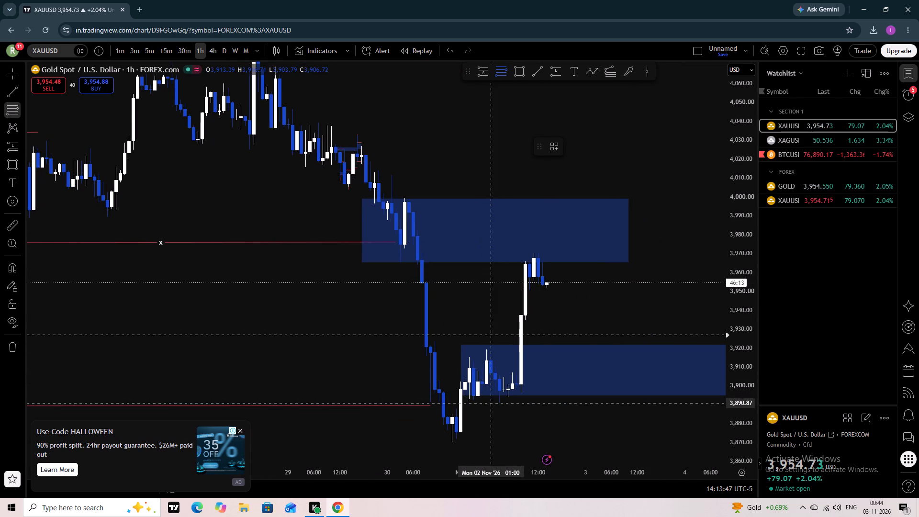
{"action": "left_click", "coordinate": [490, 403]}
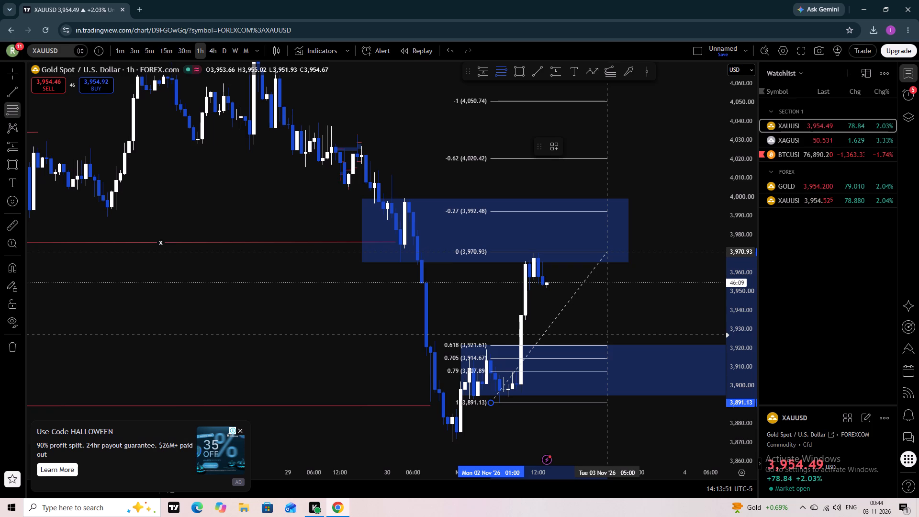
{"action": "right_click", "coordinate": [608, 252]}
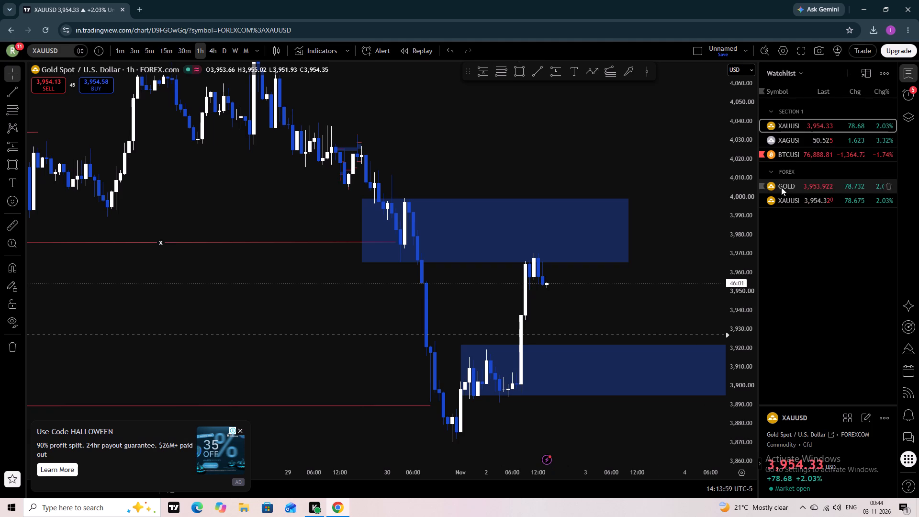
Return to the OANDA XAUUSD chart on the 1-minute timeframe, with the watchlist hidden, and review price around the long position.
{"action": "left_click", "coordinate": [787, 199]}
{"action": "left_click", "coordinate": [117, 45]}
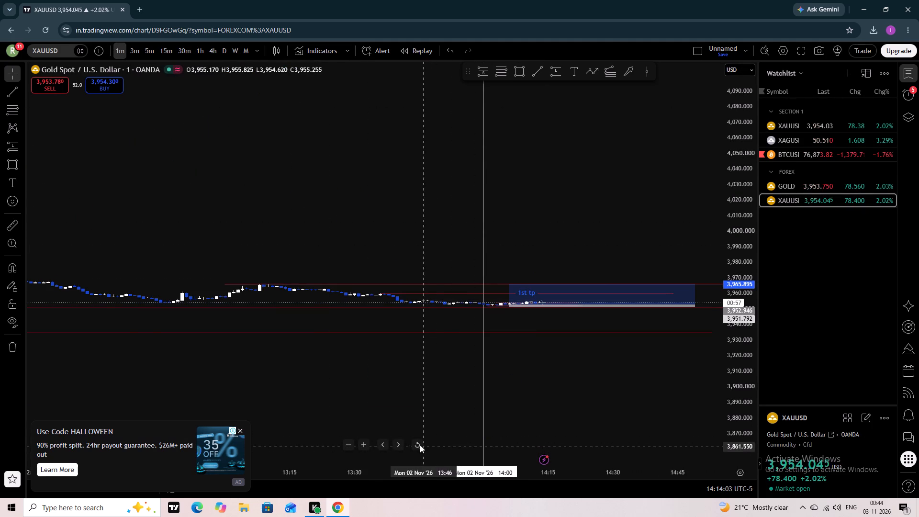
{"action": "left_click", "coordinate": [419, 444]}
{"action": "scroll", "coordinate": [728, 356], "scroll_direction": "up", "scroll_amount": 1}
{"action": "scroll", "coordinate": [728, 356], "scroll_direction": "down", "scroll_amount": 2}
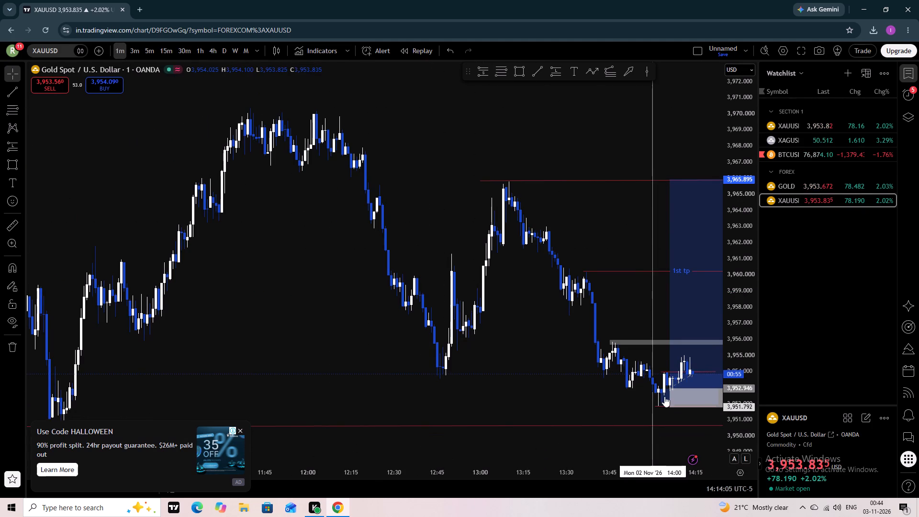
{"action": "left_click_drag", "start_coordinate": [585, 407], "coordinate": [437, 402]}
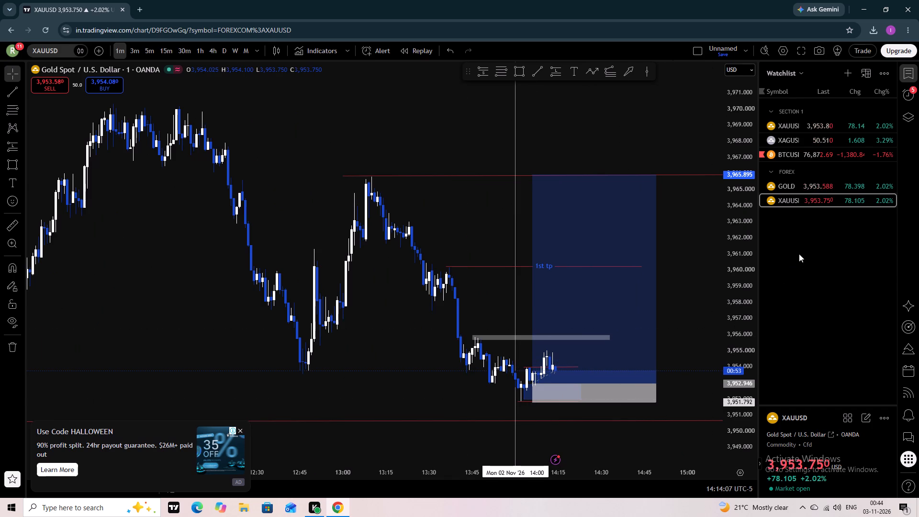
{"action": "left_click", "coordinate": [905, 77]}
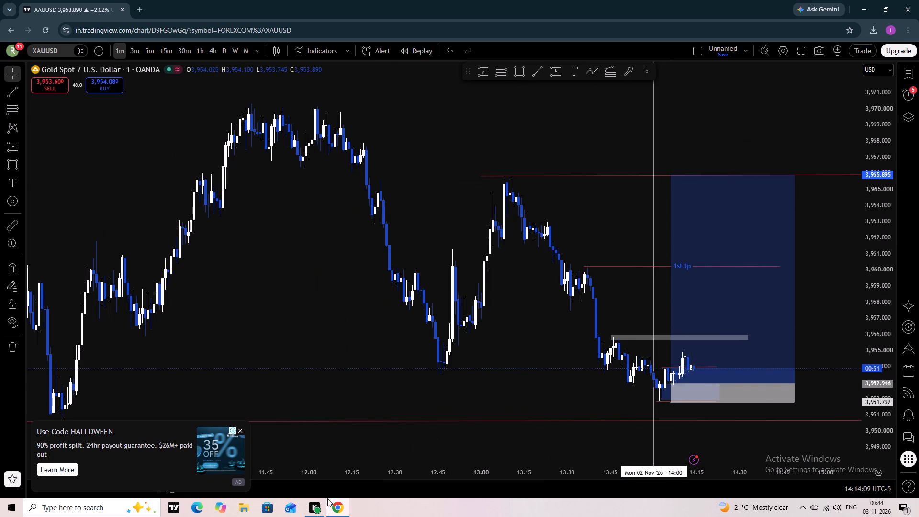
Dismiss the HALLOWEEN promo-code advertisement covering the chart.
{"action": "left_click", "coordinate": [238, 427]}
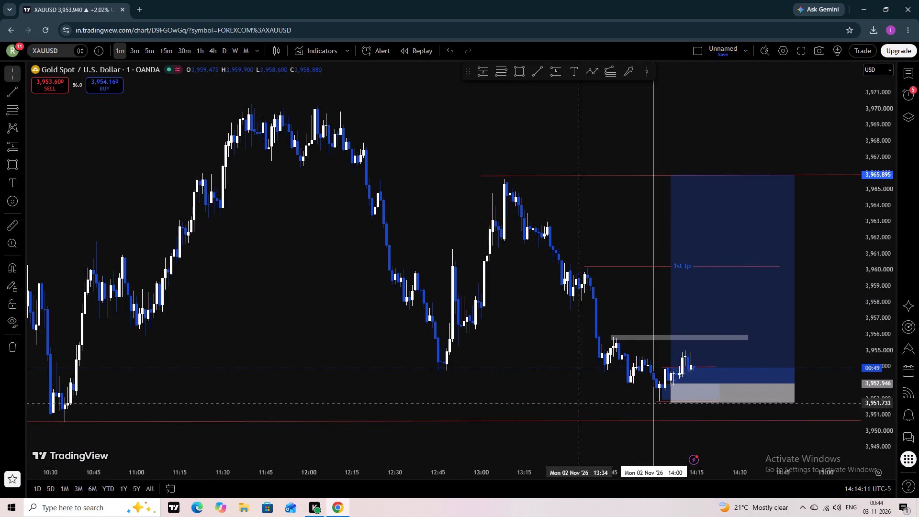
{"action": "scroll", "coordinate": [868, 273], "scroll_direction": "down", "scroll_amount": 1}
{"action": "scroll", "coordinate": [868, 273], "scroll_direction": "up", "scroll_amount": 3}
{"action": "scroll", "coordinate": [868, 273], "scroll_direction": "down", "scroll_amount": 2}
{"action": "scroll", "coordinate": [868, 273], "scroll_direction": "up", "scroll_amount": 1}
{"action": "scroll", "coordinate": [868, 273], "scroll_direction": "down", "scroll_amount": 2}
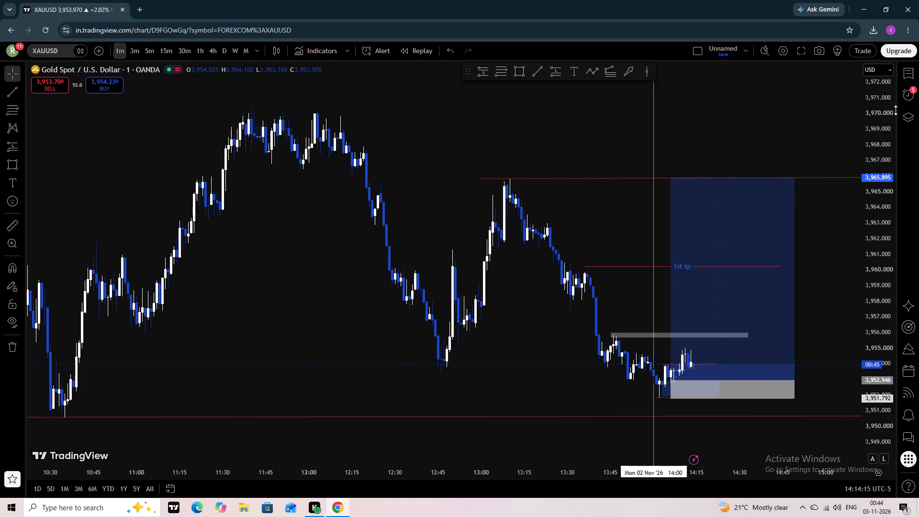
Open the BTCUSD chart from the watchlist on the 4-hour timeframe and examine the recent drop into the large blue zone.
{"action": "left_click", "coordinate": [917, 80]}
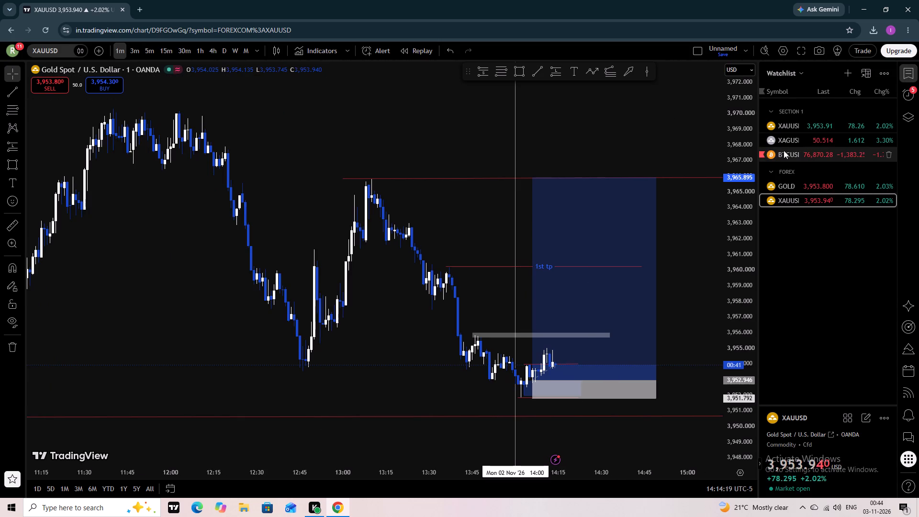
{"action": "left_click", "coordinate": [785, 151]}
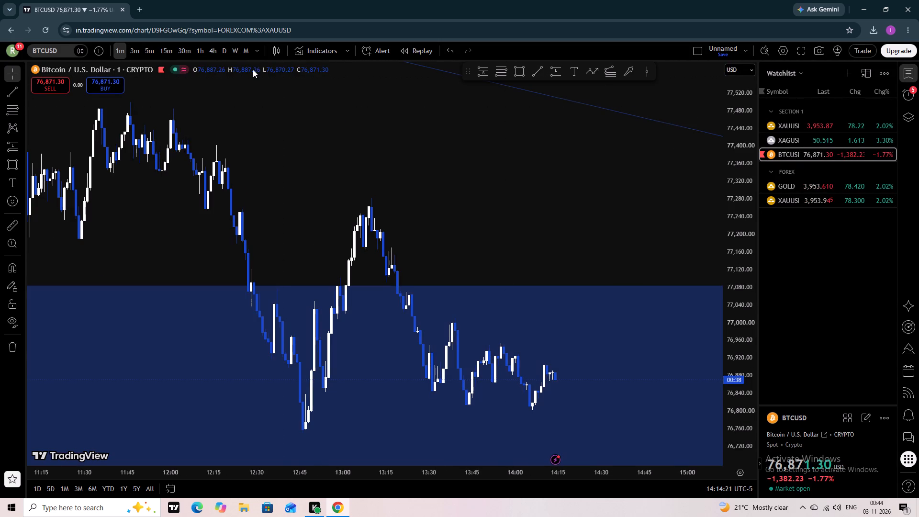
{"action": "left_click", "coordinate": [209, 47]}
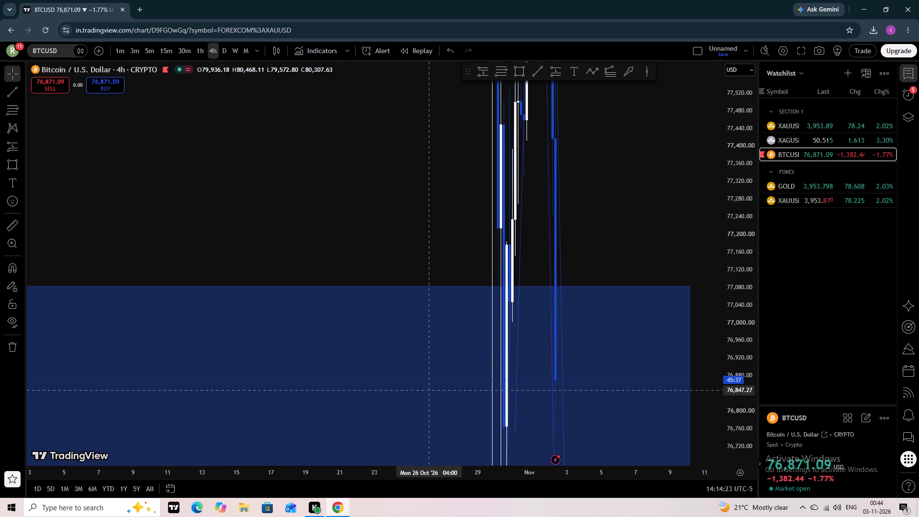
{"action": "scroll", "coordinate": [470, 443], "scroll_direction": "up", "scroll_amount": 3}
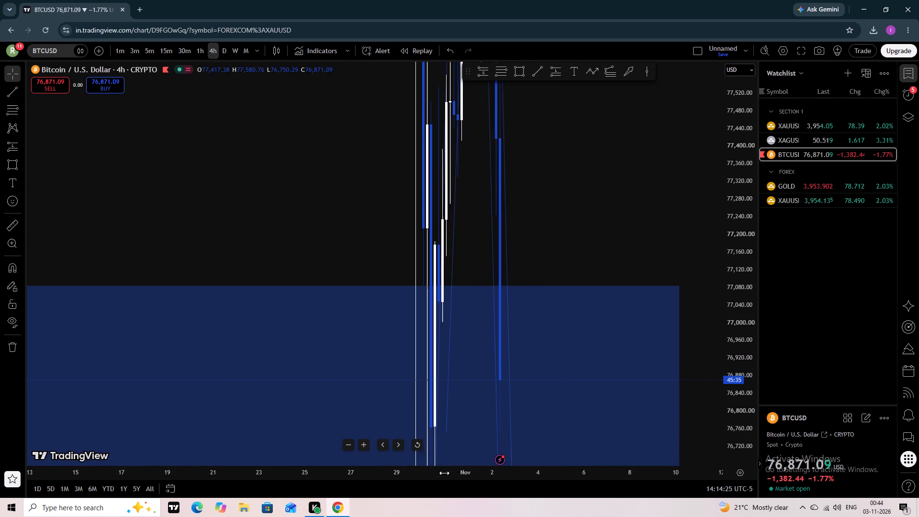
{"action": "left_click", "coordinate": [414, 441]}
{"action": "scroll", "coordinate": [577, 404], "scroll_direction": "up", "scroll_amount": 2}
{"action": "scroll", "coordinate": [577, 404], "scroll_direction": "down", "scroll_amount": 1}
{"action": "scroll", "coordinate": [577, 404], "scroll_direction": "up", "scroll_amount": 1}
{"action": "scroll", "coordinate": [718, 366], "scroll_direction": "up", "scroll_amount": 4}
{"action": "left_click_drag", "start_coordinate": [712, 396], "coordinate": [675, 339]}
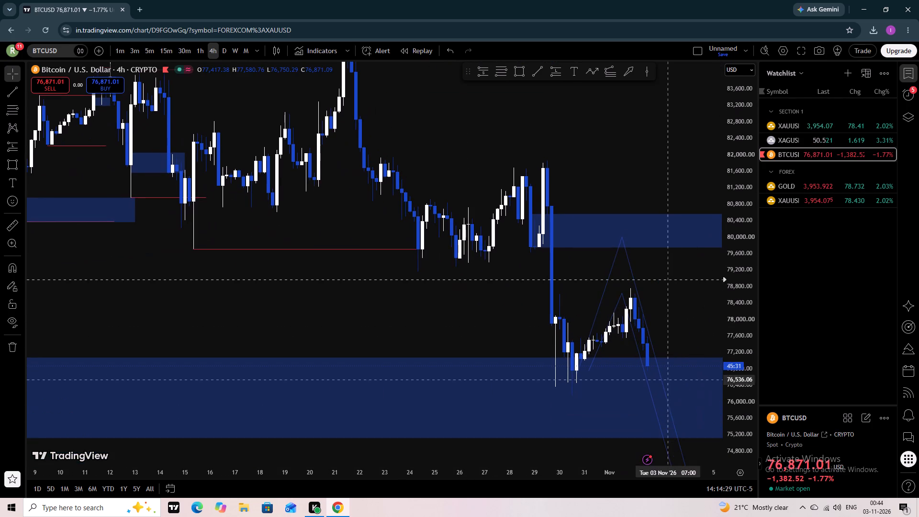
{"action": "scroll", "coordinate": [704, 340], "scroll_direction": "down", "scroll_amount": 2}
{"action": "left_click_drag", "start_coordinate": [704, 340], "coordinate": [641, 273]}
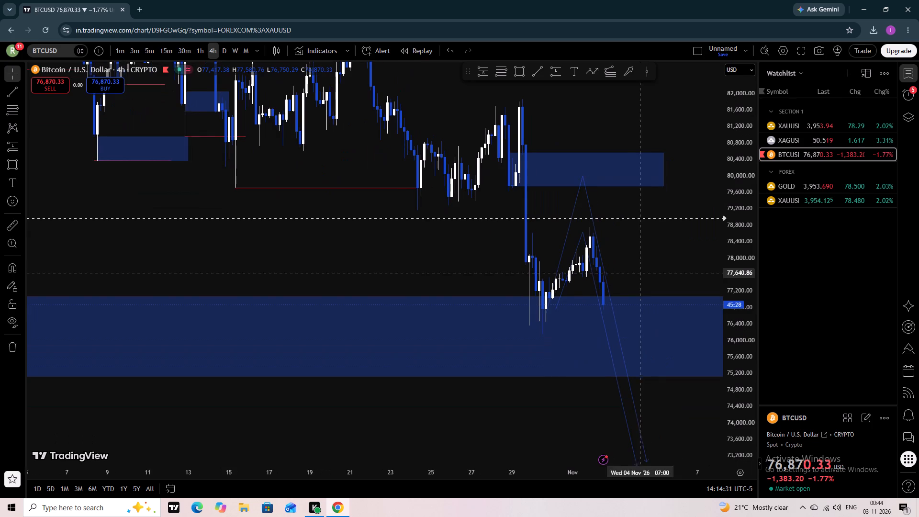
Delete both zigzag price-projection paths drawn over the latest Bitcoin swing on the 4-hour chart.
{"action": "left_click", "coordinate": [594, 223]}
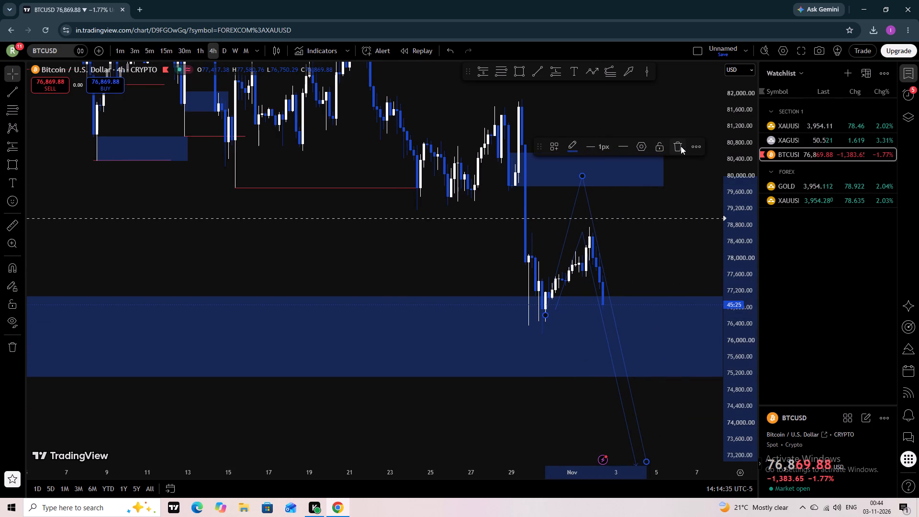
{"action": "left_click", "coordinate": [681, 146]}
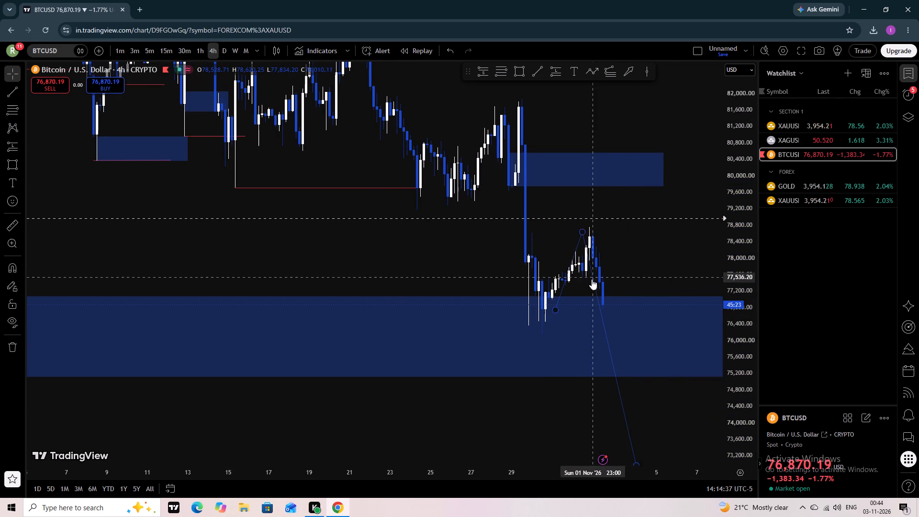
{"action": "left_click", "coordinate": [592, 278]}
{"action": "left_click", "coordinate": [682, 146]}
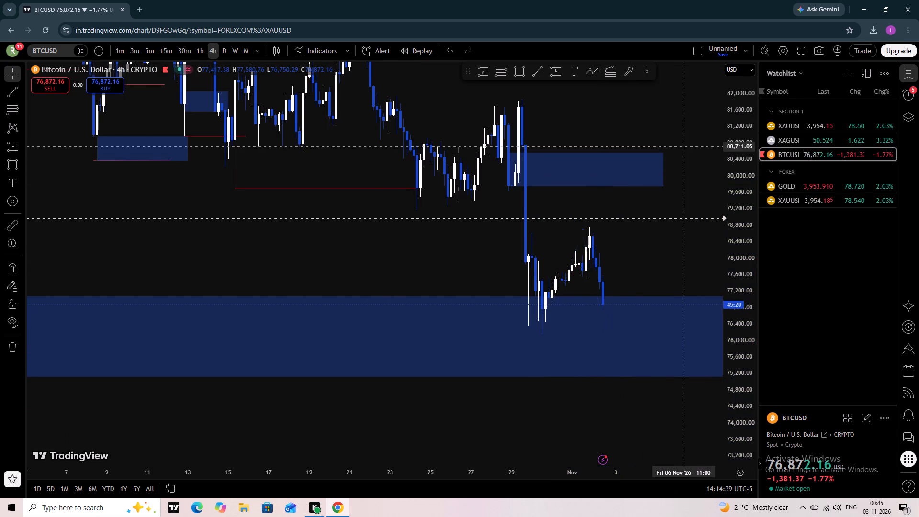
Examine Bitcoin's 4-hour price action around the large blue zone and the smaller zone above it.
{"action": "scroll", "coordinate": [681, 236], "scroll_direction": "down", "scroll_amount": 3}
{"action": "left_click_drag", "start_coordinate": [695, 275], "coordinate": [676, 251]}
{"action": "scroll", "coordinate": [725, 218], "scroll_direction": "down", "scroll_amount": 1}
{"action": "scroll", "coordinate": [725, 218], "scroll_direction": "up", "scroll_amount": 1}
{"action": "scroll", "coordinate": [725, 218], "scroll_direction": "down", "scroll_amount": 2}
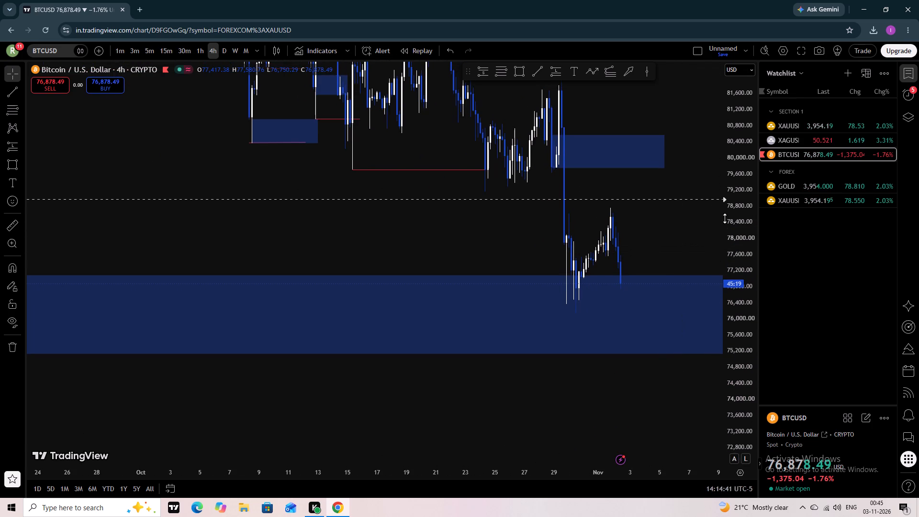
{"action": "left_click_drag", "start_coordinate": [681, 384], "coordinate": [672, 373]}
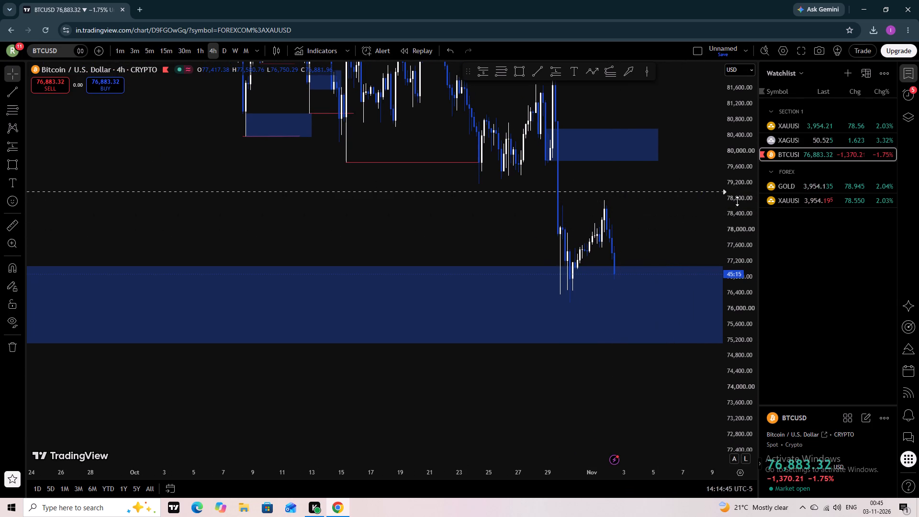
{"action": "scroll", "coordinate": [739, 198], "scroll_direction": "down", "scroll_amount": 3}
{"action": "left_click_drag", "start_coordinate": [674, 241], "coordinate": [666, 238]}
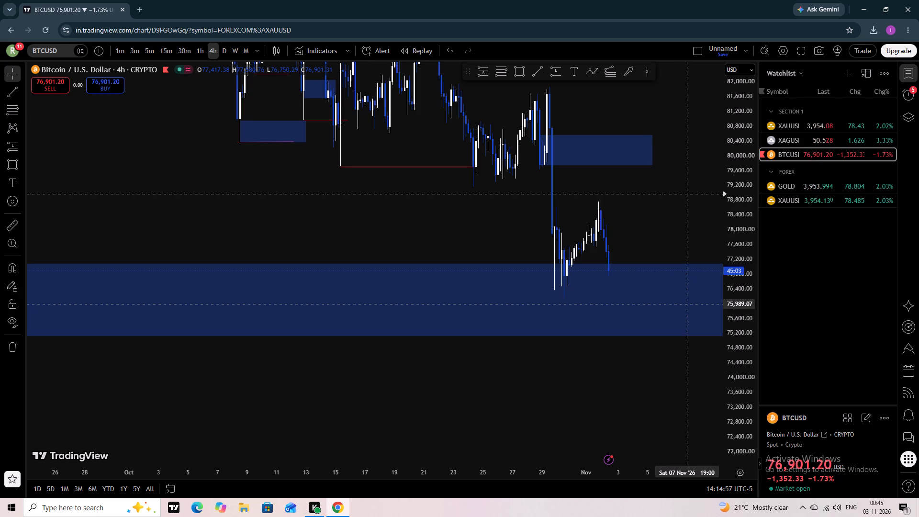
View the XAGUSD silver chart on the 4-hour timeframe.
{"action": "left_click", "coordinate": [789, 140]}
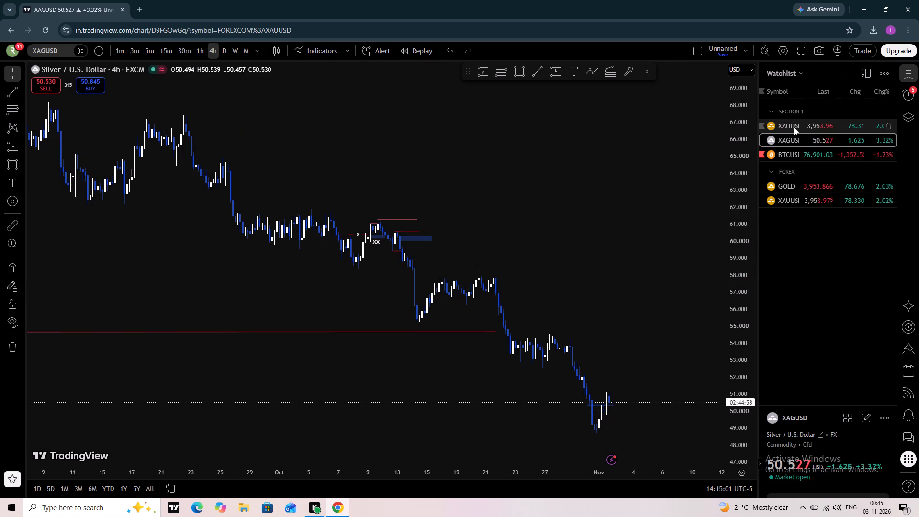
Return to the OANDA XAUUSD 1-minute chart, hide the watchlist and check price around the long position and white zone.
{"action": "left_click", "coordinate": [794, 196]}
{"action": "left_click", "coordinate": [125, 53]}
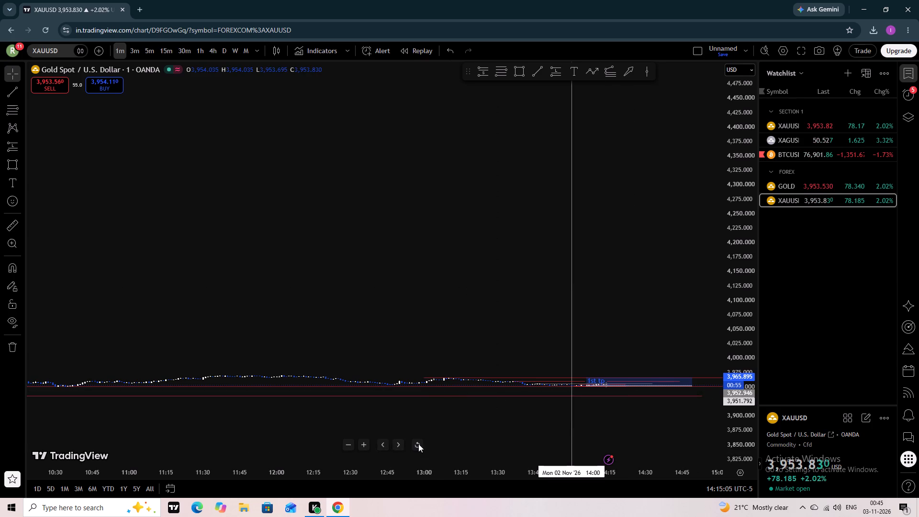
{"action": "left_click", "coordinate": [418, 444]}
{"action": "scroll", "coordinate": [738, 334], "scroll_direction": "up", "scroll_amount": 1}
{"action": "scroll", "coordinate": [738, 334], "scroll_direction": "down", "scroll_amount": 2}
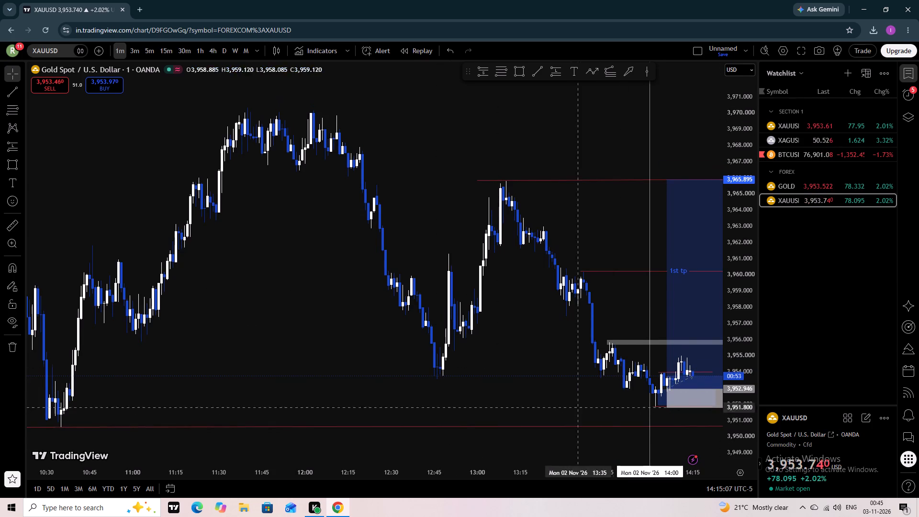
{"action": "left_click_drag", "start_coordinate": [585, 402], "coordinate": [420, 393]}
{"action": "left_click", "coordinate": [909, 79]}
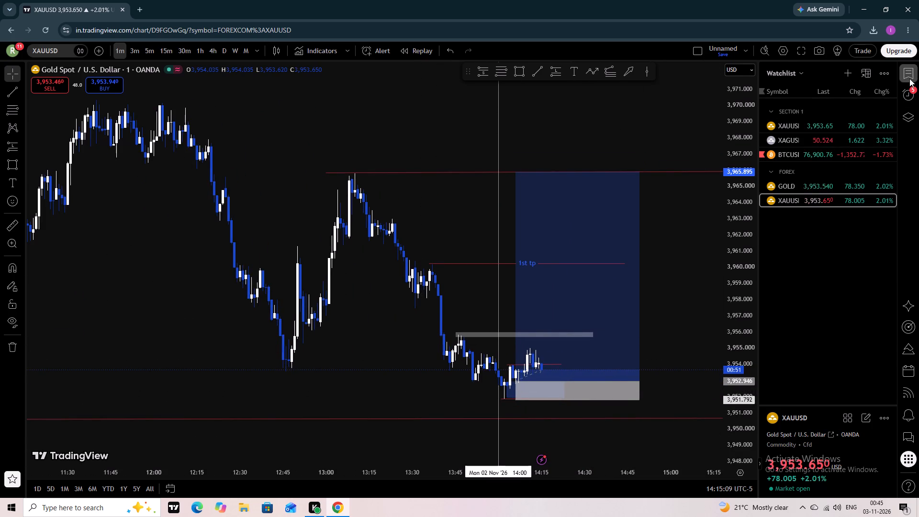
{"action": "scroll", "coordinate": [885, 208], "scroll_direction": "down", "scroll_amount": 3}
{"action": "left_click_drag", "start_coordinate": [823, 253], "coordinate": [755, 256]}
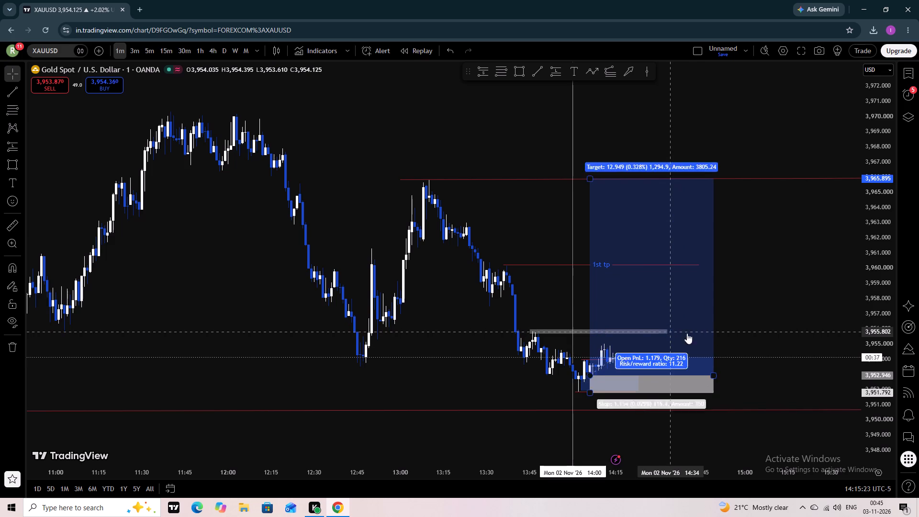
Extend the thin white zone above current price forward in time to just past the end of the long position.
{"action": "scroll", "coordinate": [875, 291], "scroll_direction": "up", "scroll_amount": 3}
{"action": "scroll", "coordinate": [875, 291], "scroll_direction": "down", "scroll_amount": 1}
{"action": "scroll", "coordinate": [875, 291], "scroll_direction": "up", "scroll_amount": 9}
{"action": "scroll", "coordinate": [875, 291], "scroll_direction": "down", "scroll_amount": 1}
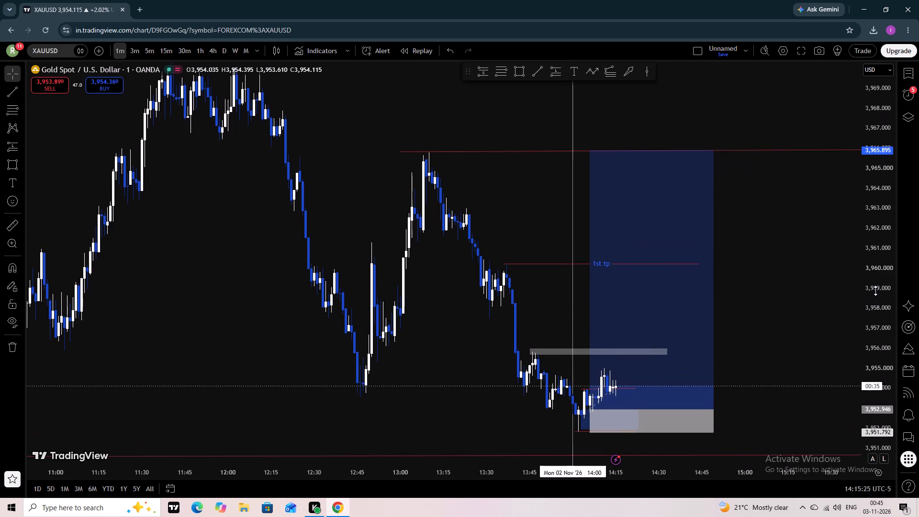
{"action": "scroll", "coordinate": [875, 291], "scroll_direction": "up", "scroll_amount": 9}
{"action": "scroll", "coordinate": [875, 291], "scroll_direction": "down", "scroll_amount": 1}
{"action": "scroll", "coordinate": [875, 291], "scroll_direction": "up", "scroll_amount": 4}
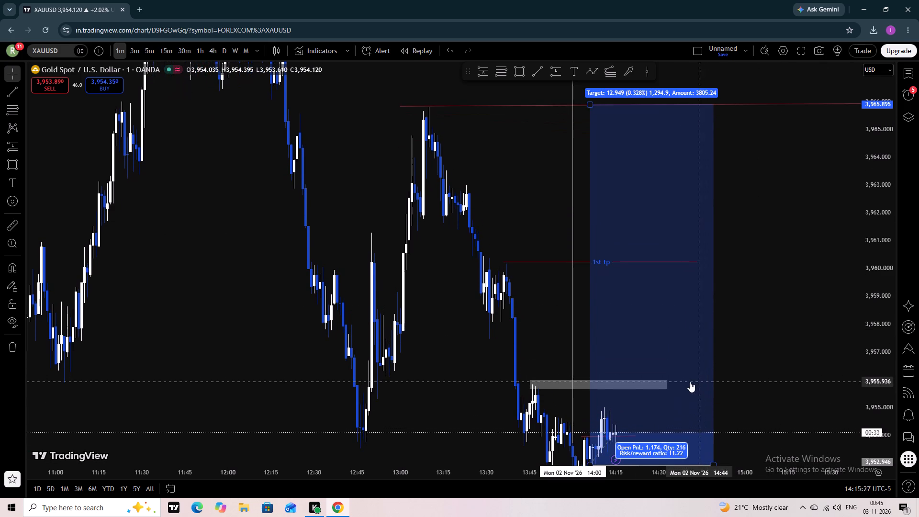
{"action": "left_click_drag", "start_coordinate": [669, 383], "coordinate": [672, 382]}
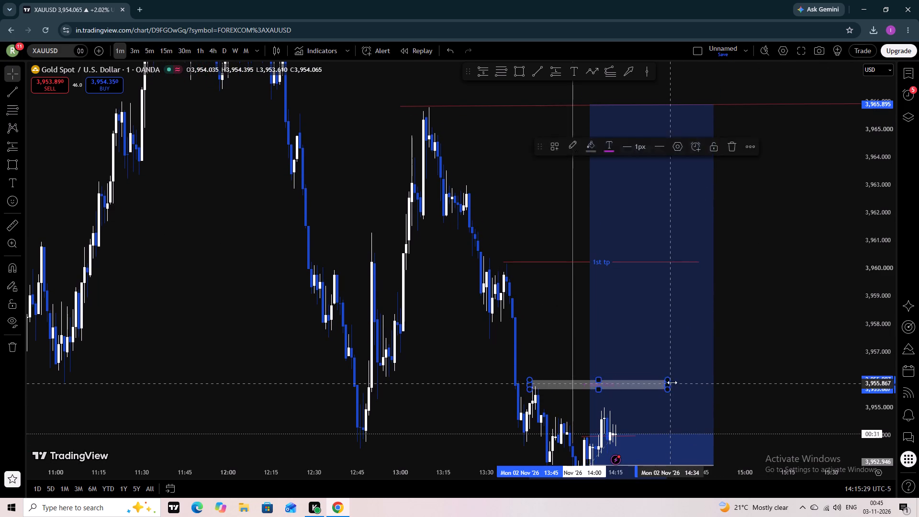
{"action": "left_click_drag", "start_coordinate": [672, 382], "coordinate": [724, 381]}
{"action": "left_click", "coordinate": [737, 380]}
Examine gold's 1-minute price action around the long position, the extended white zone and the wider swing highs and lows.
{"action": "scroll", "coordinate": [887, 297], "scroll_direction": "down", "scroll_amount": 2}
{"action": "scroll", "coordinate": [887, 297], "scroll_direction": "up", "scroll_amount": 1}
{"action": "scroll", "coordinate": [887, 297], "scroll_direction": "down", "scroll_amount": 2}
{"action": "scroll", "coordinate": [887, 297], "scroll_direction": "up", "scroll_amount": 1}
{"action": "scroll", "coordinate": [887, 297], "scroll_direction": "down", "scroll_amount": 1}
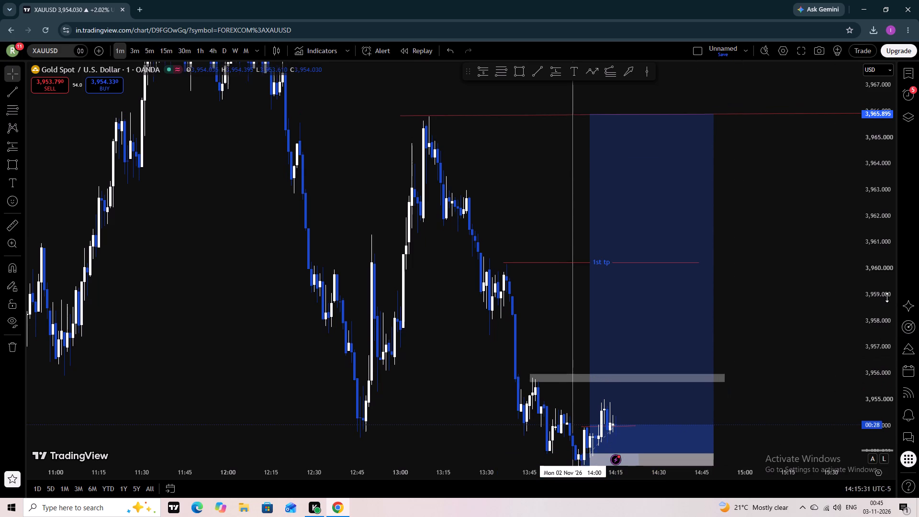
{"action": "scroll", "coordinate": [887, 297], "scroll_direction": "down", "scroll_amount": 9}
{"action": "scroll", "coordinate": [887, 297], "scroll_direction": "up", "scroll_amount": 1}
{"action": "scroll", "coordinate": [887, 297], "scroll_direction": "down", "scroll_amount": 5}
{"action": "scroll", "coordinate": [887, 297], "scroll_direction": "up", "scroll_amount": 1}
{"action": "scroll", "coordinate": [887, 297], "scroll_direction": "down", "scroll_amount": 2}
{"action": "scroll", "coordinate": [887, 297], "scroll_direction": "up", "scroll_amount": 1}
{"action": "scroll", "coordinate": [887, 297], "scroll_direction": "down", "scroll_amount": 2}
{"action": "left_click_drag", "start_coordinate": [829, 339], "coordinate": [819, 294]}
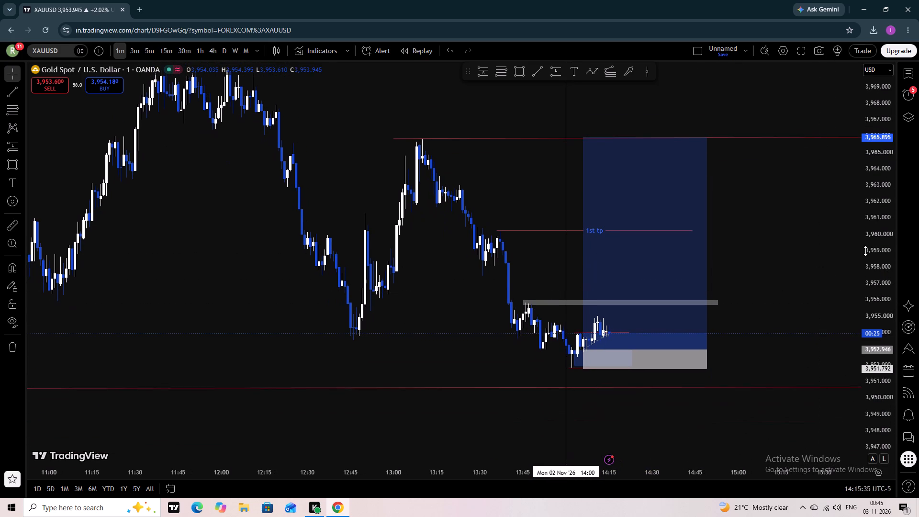
{"action": "scroll", "coordinate": [865, 251], "scroll_direction": "down", "scroll_amount": 2}
{"action": "scroll", "coordinate": [865, 251], "scroll_direction": "up", "scroll_amount": 1}
{"action": "scroll", "coordinate": [865, 251], "scroll_direction": "down", "scroll_amount": 1}
{"action": "scroll", "coordinate": [865, 251], "scroll_direction": "up", "scroll_amount": 1}
{"action": "scroll", "coordinate": [865, 251], "scroll_direction": "down", "scroll_amount": 8}
{"action": "scroll", "coordinate": [844, 253], "scroll_direction": "up", "scroll_amount": 1}
{"action": "scroll", "coordinate": [844, 253], "scroll_direction": "down", "scroll_amount": 1}
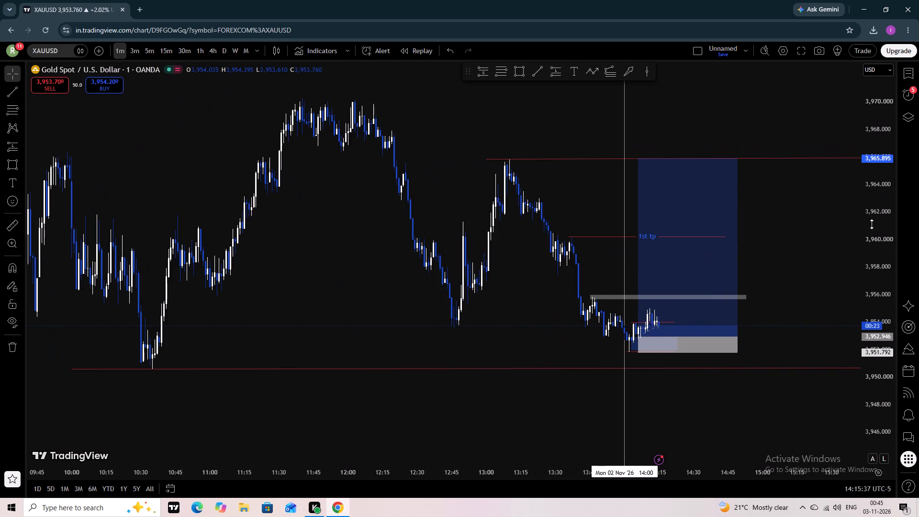
{"action": "left_click_drag", "start_coordinate": [835, 223], "coordinate": [834, 274]}
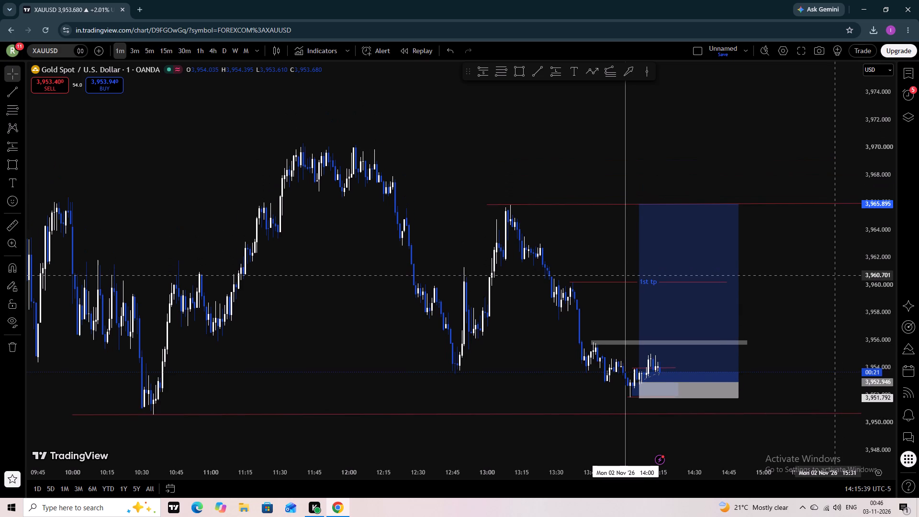
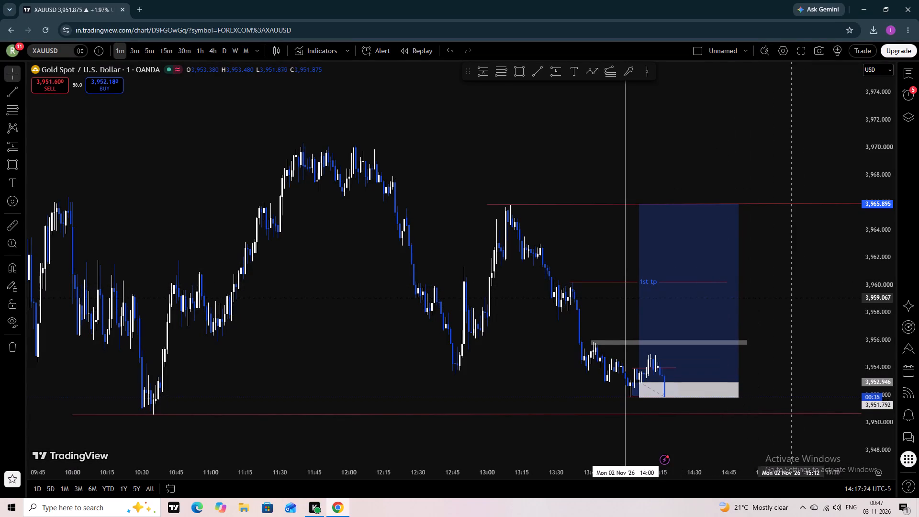
Delete the long position from the 1-minute gold chart.
{"action": "left_click", "coordinate": [704, 298]}
{"action": "left_click", "coordinate": [695, 149]}
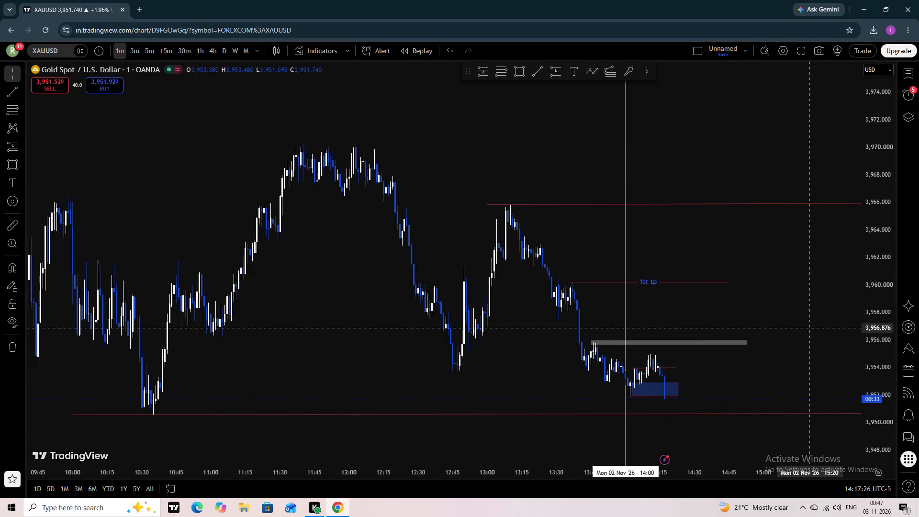
Remove the "1st tp" label text from the red take-profit line, keeping the line itself.
{"action": "scroll", "coordinate": [883, 285], "scroll_direction": "up", "scroll_amount": 3}
{"action": "left_click_drag", "start_coordinate": [767, 351], "coordinate": [766, 279]}
{"action": "left_click", "coordinate": [673, 227]}
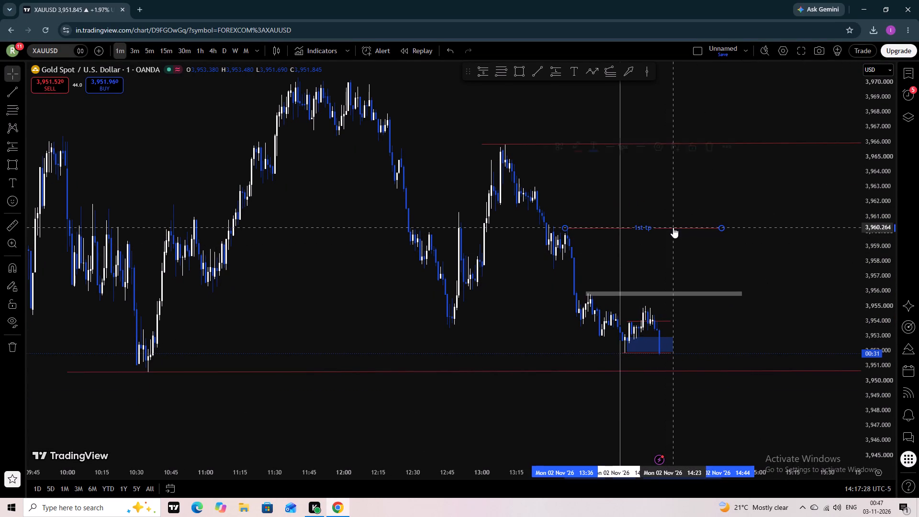
{"action": "left_click", "coordinate": [645, 231]}
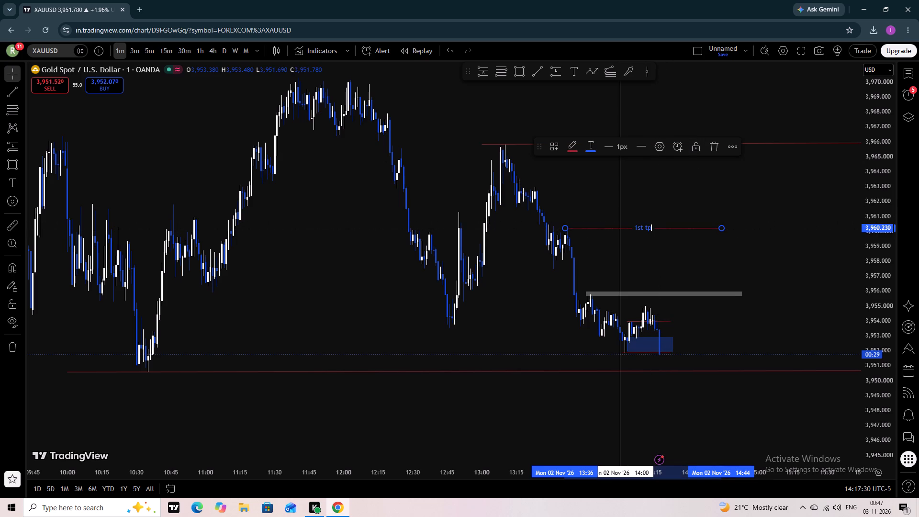
{"action": "key", "text": "BackSpace"}
{"action": "key", "text": "BackSpace"}
{"action": "key", "text": "BackSpace"}
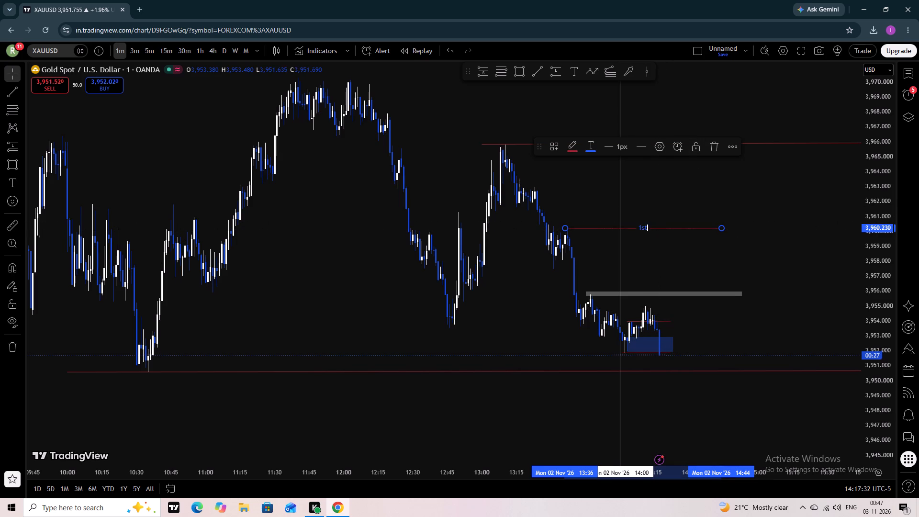
{"action": "key", "text": "BackSpace"}
{"action": "key", "text": "BackSpace"}
{"action": "key", "text": "BackSpace"}
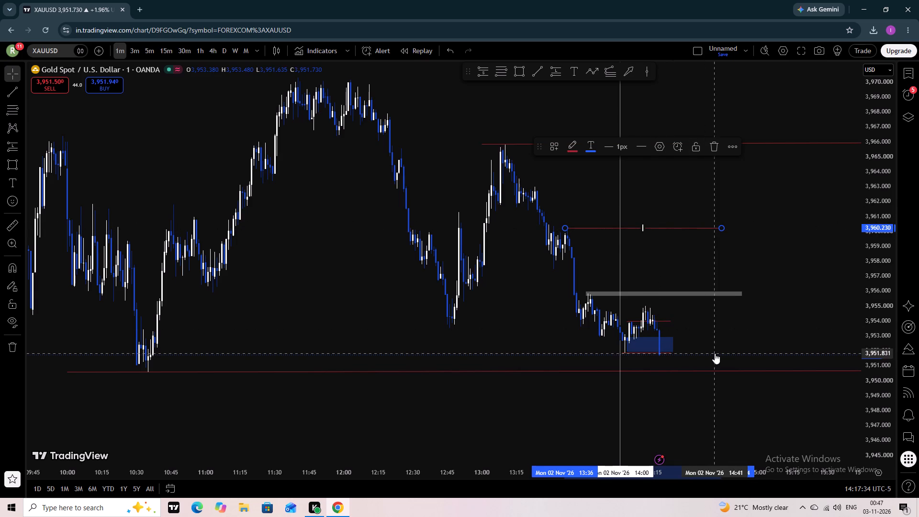
{"action": "left_click", "coordinate": [715, 353]}
Delete the small blue zone at the recent lows around current price.
{"action": "left_click", "coordinate": [671, 344]}
{"action": "left_click", "coordinate": [730, 145]}
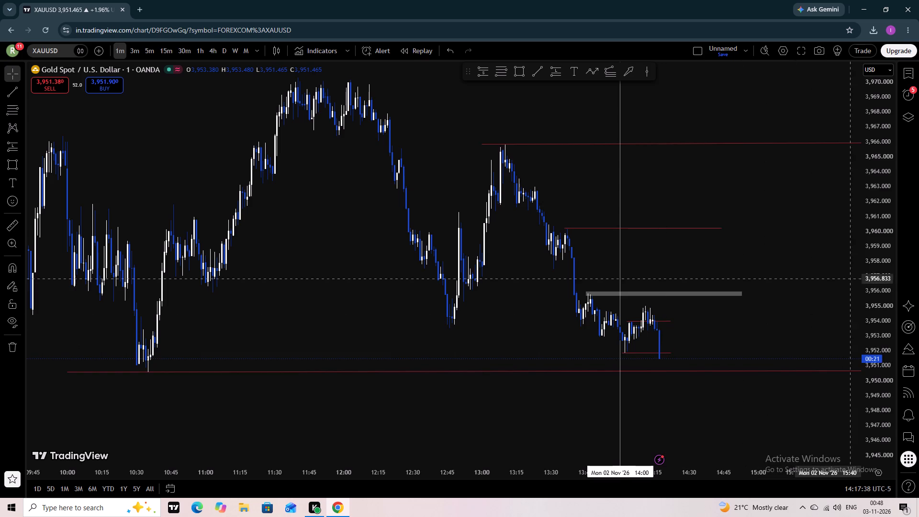
Move the short red line above current price up to the latest swing high at about 3,954.97.
{"action": "scroll", "coordinate": [871, 267], "scroll_direction": "up", "scroll_amount": 4}
{"action": "left_click_drag", "start_coordinate": [648, 326], "coordinate": [656, 315]}
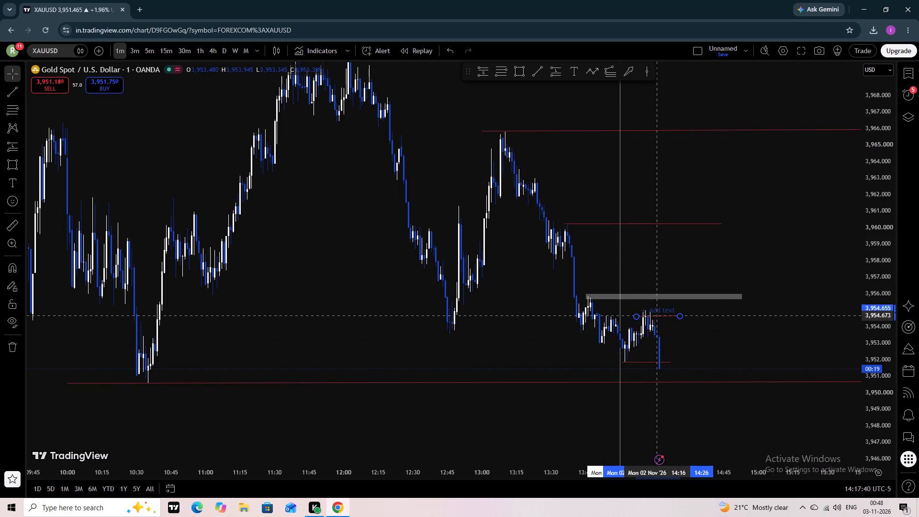
{"action": "left_click_drag", "start_coordinate": [656, 315], "coordinate": [657, 310]}
{"action": "left_click", "coordinate": [658, 310]}
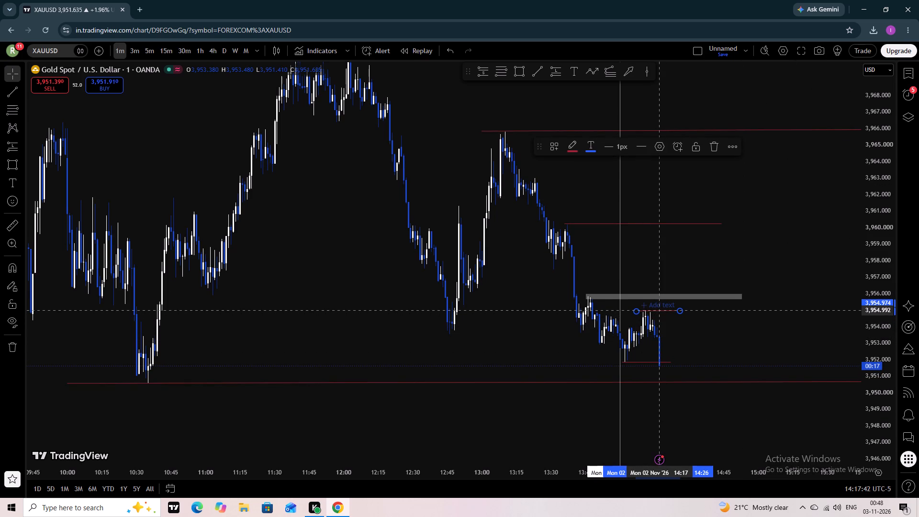
{"action": "left_click", "coordinate": [721, 358]}
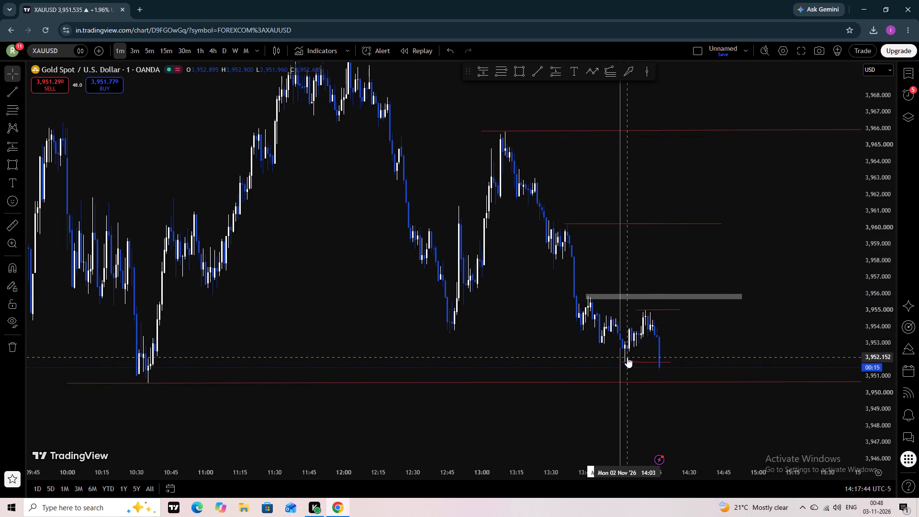
Delete the short red line under the recent low, at about 3,951.85.
{"action": "left_click", "coordinate": [642, 362]}
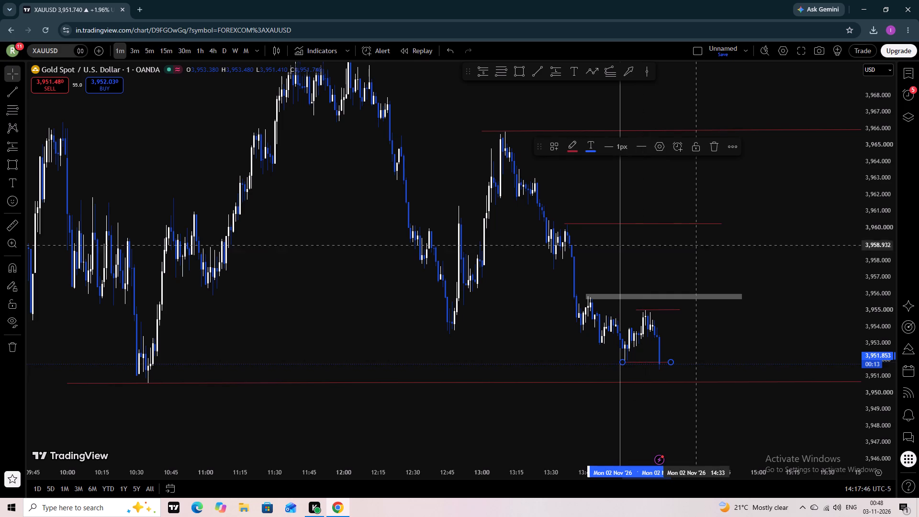
{"action": "left_click", "coordinate": [711, 143]}
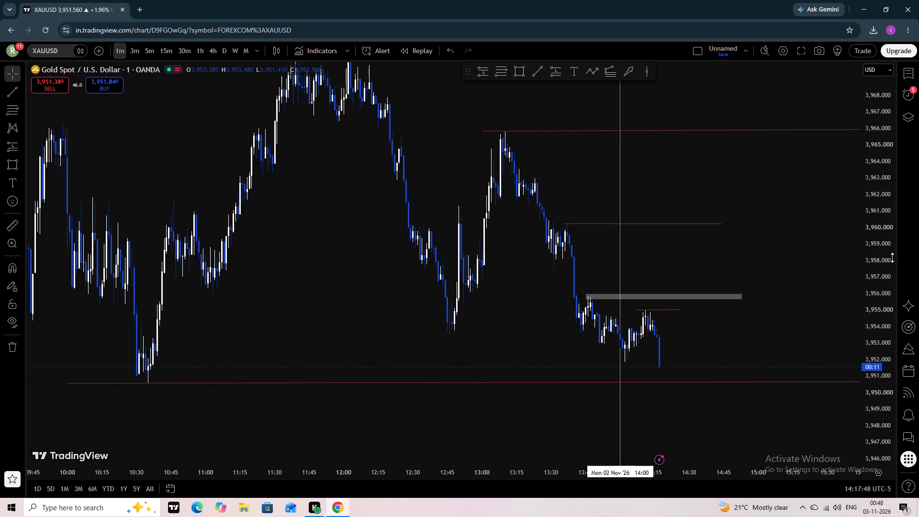
Delete the thin white zone above the latest swing high.
{"action": "scroll", "coordinate": [889, 260], "scroll_direction": "down", "scroll_amount": 1}
{"action": "scroll", "coordinate": [889, 260], "scroll_direction": "up", "scroll_amount": 6}
{"action": "left_click_drag", "start_coordinate": [783, 332], "coordinate": [765, 261]}
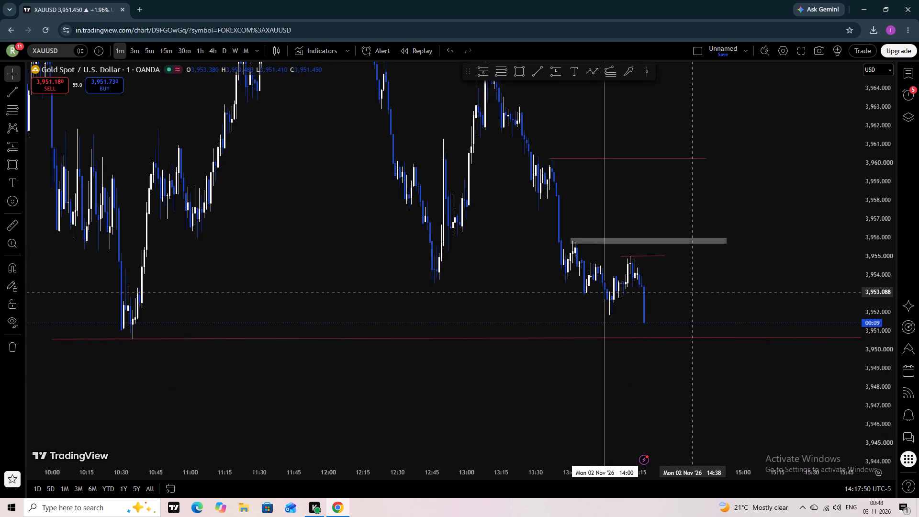
{"action": "left_click", "coordinate": [698, 244]}
{"action": "left_click", "coordinate": [732, 144]}
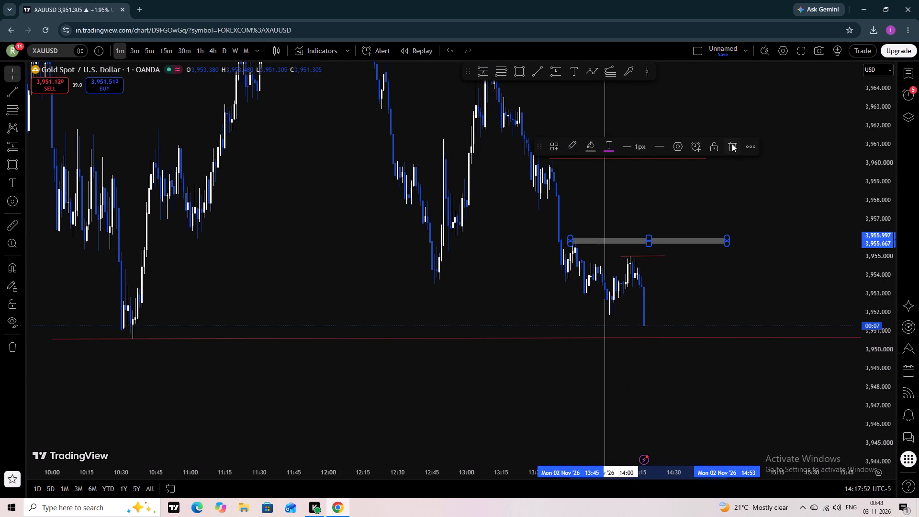
Draw a rectangle zone at the start of the latest sharp drop, spanning about 3,954.04 to 3,953.25.
{"action": "left_click_drag", "start_coordinate": [730, 397], "coordinate": [736, 370]}
{"action": "scroll", "coordinate": [707, 363], "scroll_direction": "up", "scroll_amount": 1}
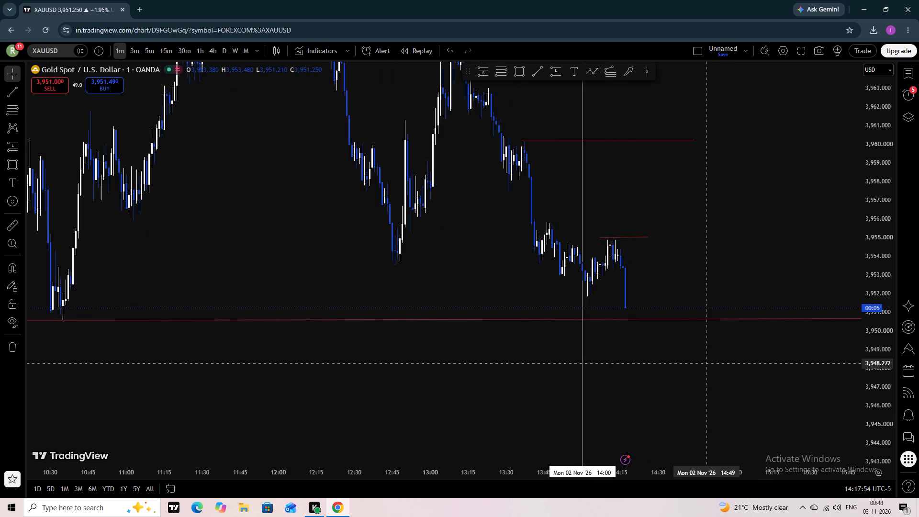
{"action": "scroll", "coordinate": [875, 260], "scroll_direction": "up", "scroll_amount": 4}
{"action": "scroll", "coordinate": [877, 258], "scroll_direction": "down", "scroll_amount": 1}
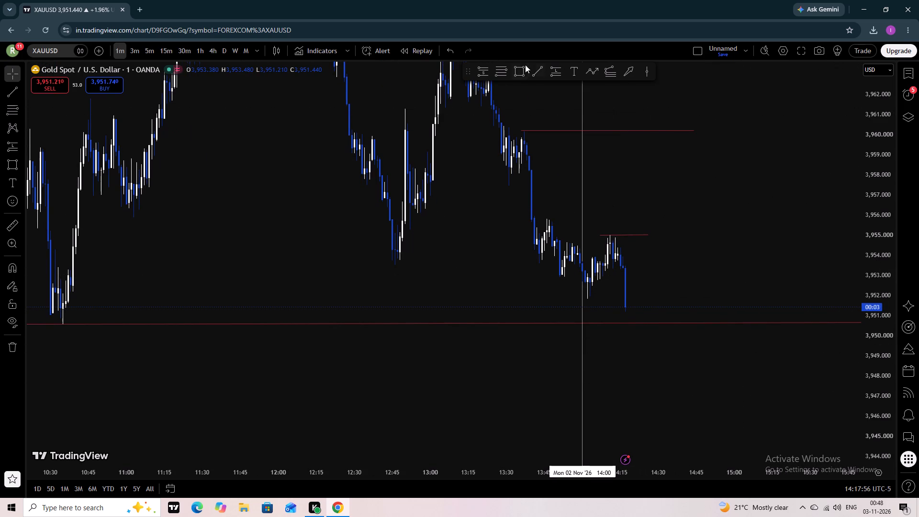
{"action": "left_click", "coordinate": [522, 70]}
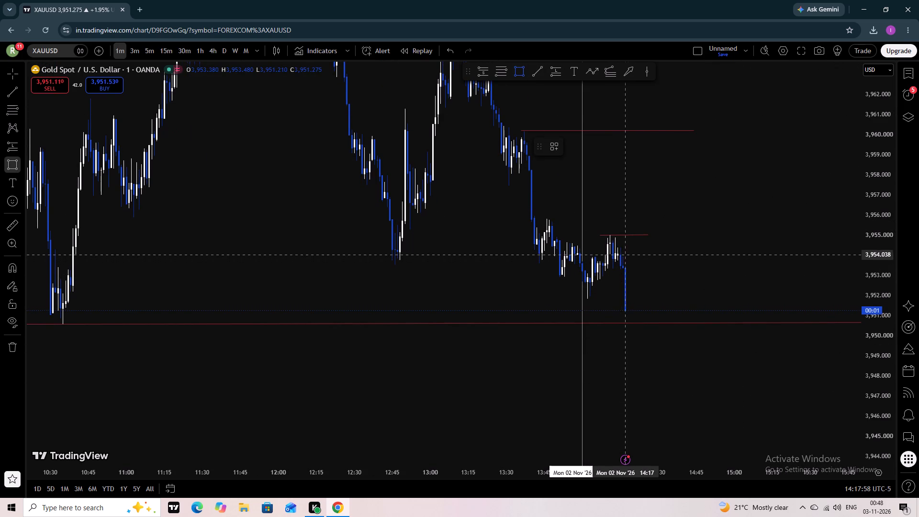
{"action": "left_click", "coordinate": [623, 258]}
{"action": "left_click", "coordinate": [672, 270]}
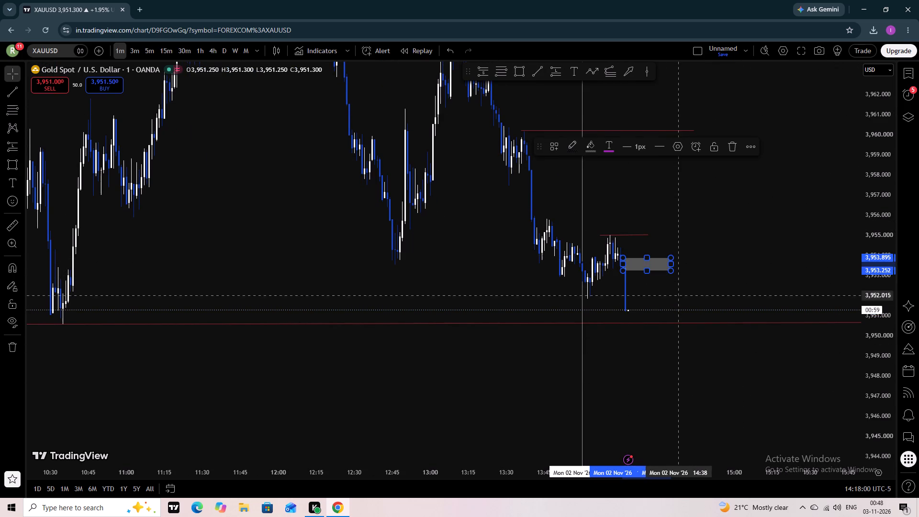
{"action": "left_click", "coordinate": [658, 334]}
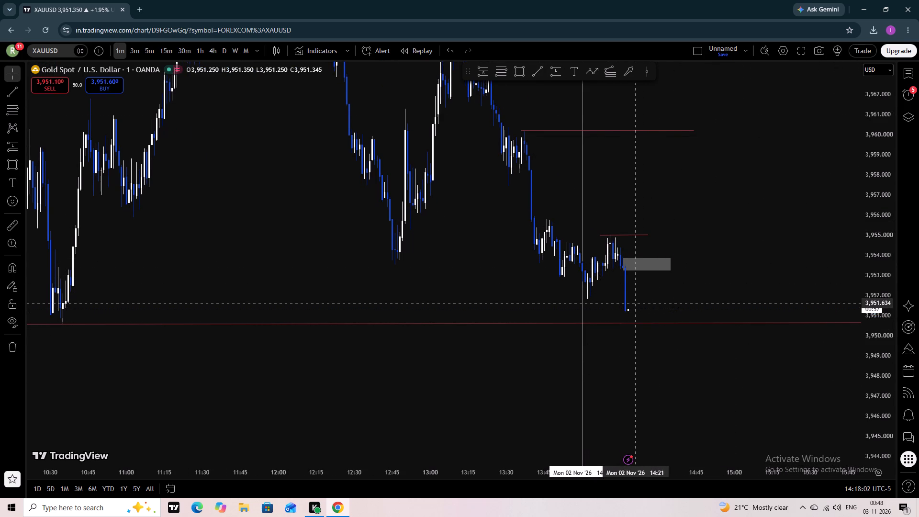
{"action": "left_click", "coordinate": [646, 258]}
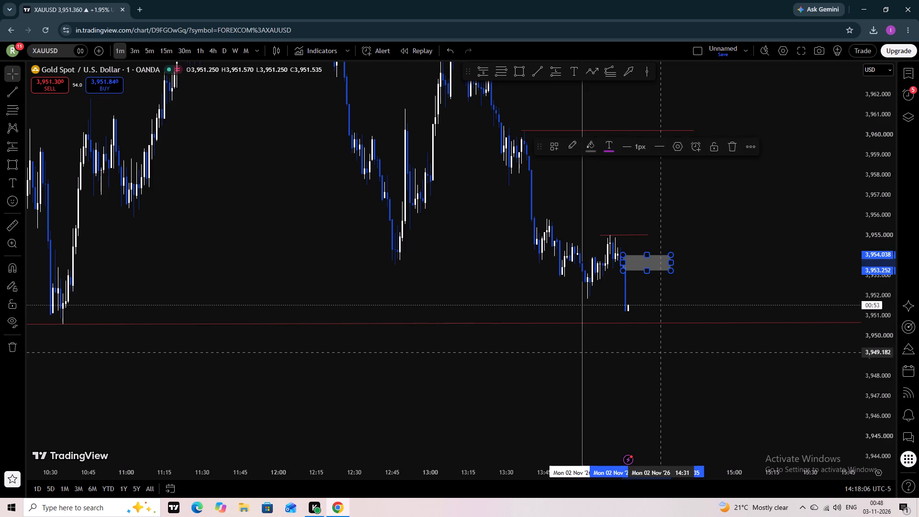
{"action": "left_click", "coordinate": [661, 358]}
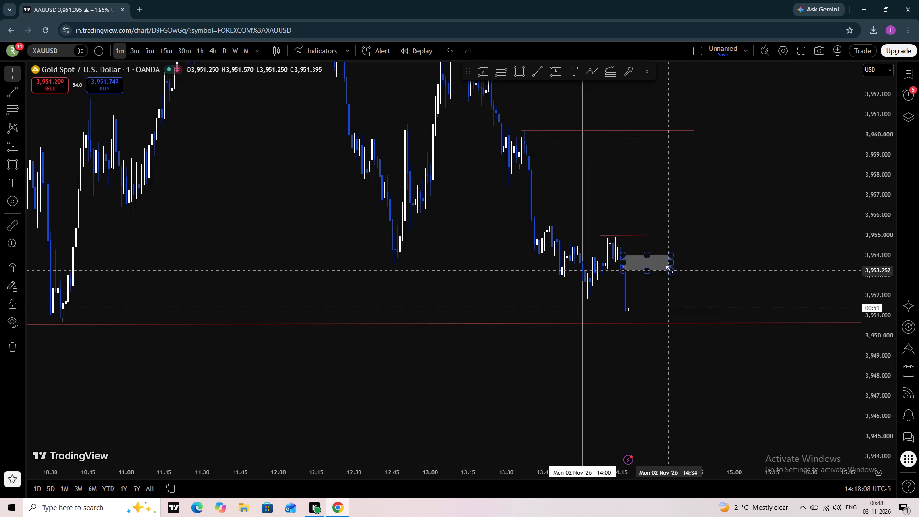
Examine the earlier price action and the red support lines below current price.
{"action": "left_click_drag", "start_coordinate": [668, 393], "coordinate": [707, 316]}
{"action": "scroll", "coordinate": [512, 354], "scroll_direction": "down", "scroll_amount": 4}
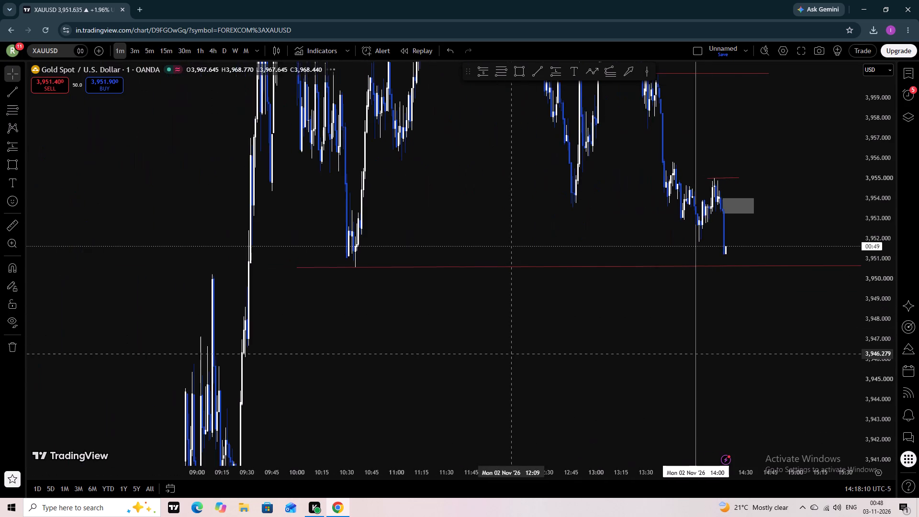
{"action": "left_click_drag", "start_coordinate": [531, 341], "coordinate": [531, 308]}
{"action": "left_click_drag", "start_coordinate": [544, 401], "coordinate": [547, 282]}
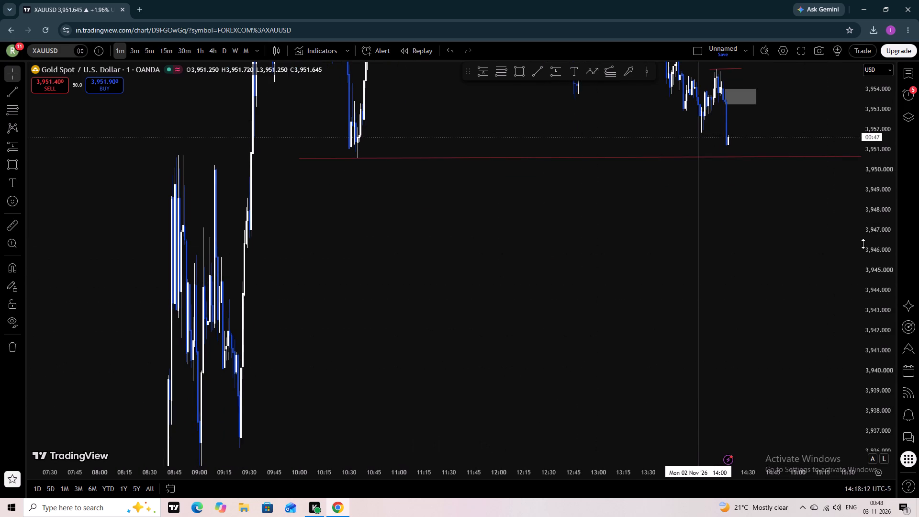
{"action": "scroll", "coordinate": [864, 242], "scroll_direction": "down", "scroll_amount": 5}
{"action": "scroll", "coordinate": [864, 241], "scroll_direction": "up", "scroll_amount": 1}
{"action": "scroll", "coordinate": [864, 241], "scroll_direction": "down", "scroll_amount": 5}
{"action": "left_click_drag", "start_coordinate": [785, 338], "coordinate": [671, 356]}
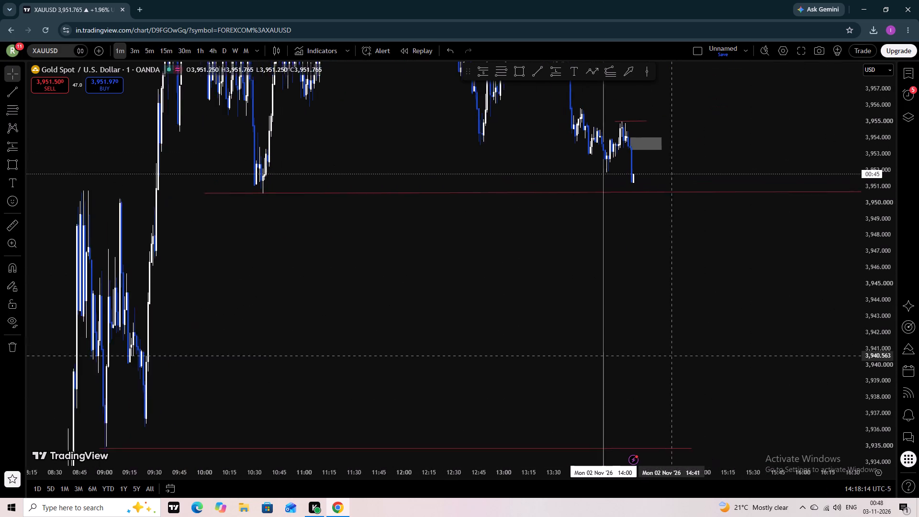
{"action": "left_click_drag", "start_coordinate": [671, 356], "coordinate": [665, 368]}
{"action": "scroll", "coordinate": [691, 369], "scroll_direction": "up", "scroll_amount": 2}
{"action": "left_click_drag", "start_coordinate": [633, 368], "coordinate": [716, 414]}
{"action": "scroll", "coordinate": [870, 289], "scroll_direction": "up", "scroll_amount": 5}
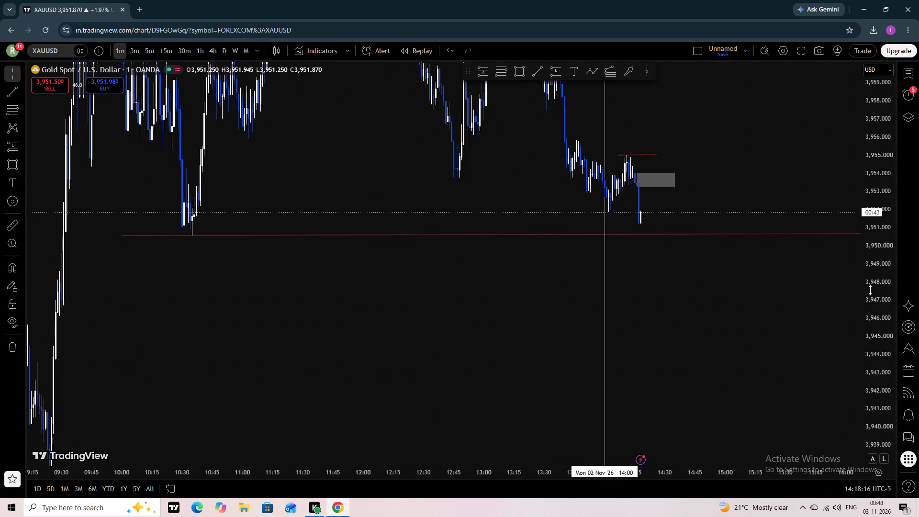
Extend the new rectangle zone forward in time to about 14:37.
{"action": "scroll", "coordinate": [765, 348], "scroll_direction": "up", "scroll_amount": 2}
{"action": "left_click_drag", "start_coordinate": [641, 360], "coordinate": [671, 417]}
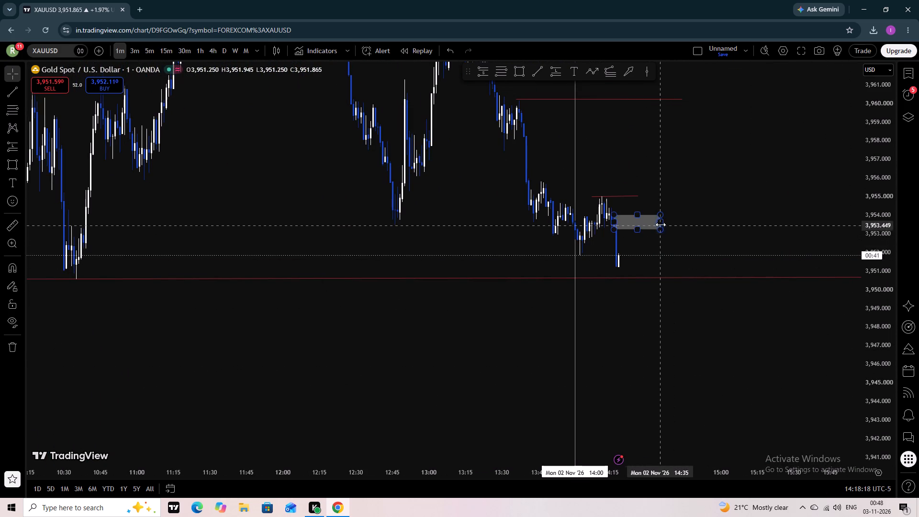
{"action": "left_click", "coordinate": [661, 223]}
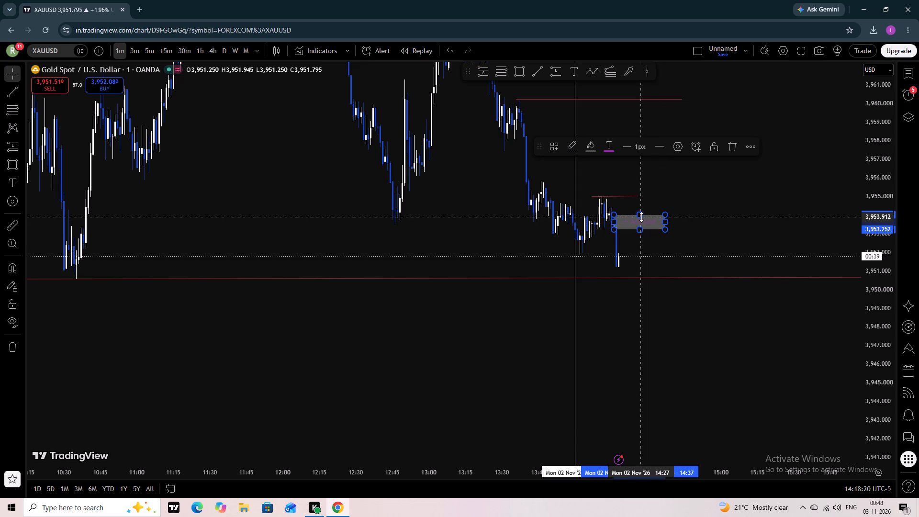
{"action": "left_click", "coordinate": [649, 285]}
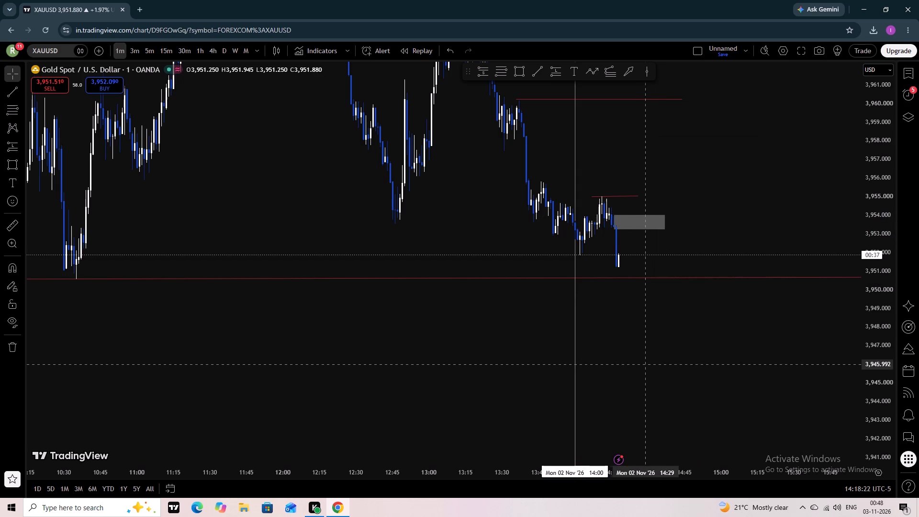
Place a short position just after the latest candle with entry about 3,952.84 and stop about 3,954.19, ending at about 14:56.
{"action": "left_click_drag", "start_coordinate": [593, 375], "coordinate": [628, 395]}
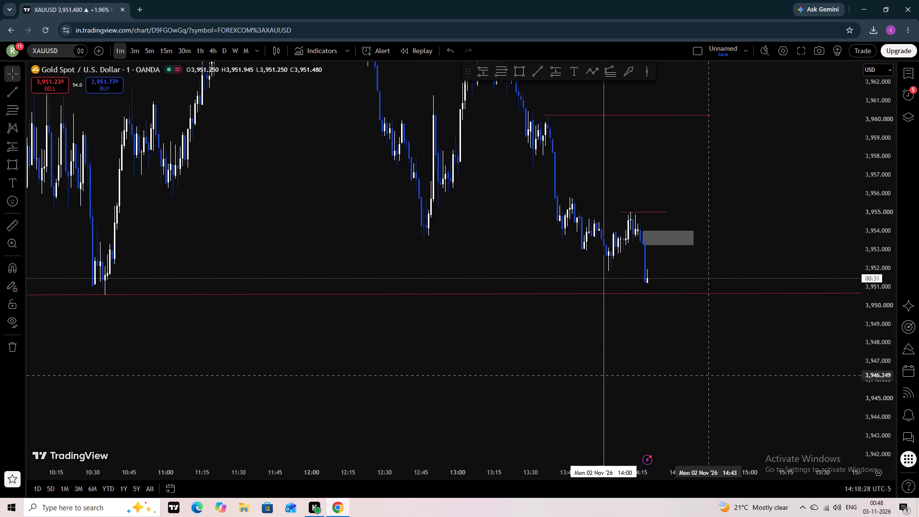
{"action": "scroll", "coordinate": [874, 262], "scroll_direction": "up", "scroll_amount": 1}
{"action": "left_click_drag", "start_coordinate": [800, 356], "coordinate": [756, 372]}
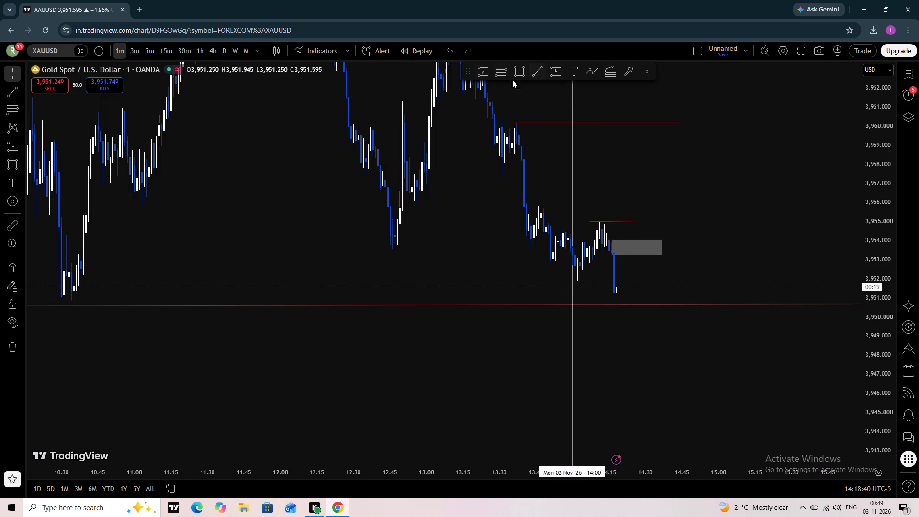
{"action": "left_click", "coordinate": [480, 79]}
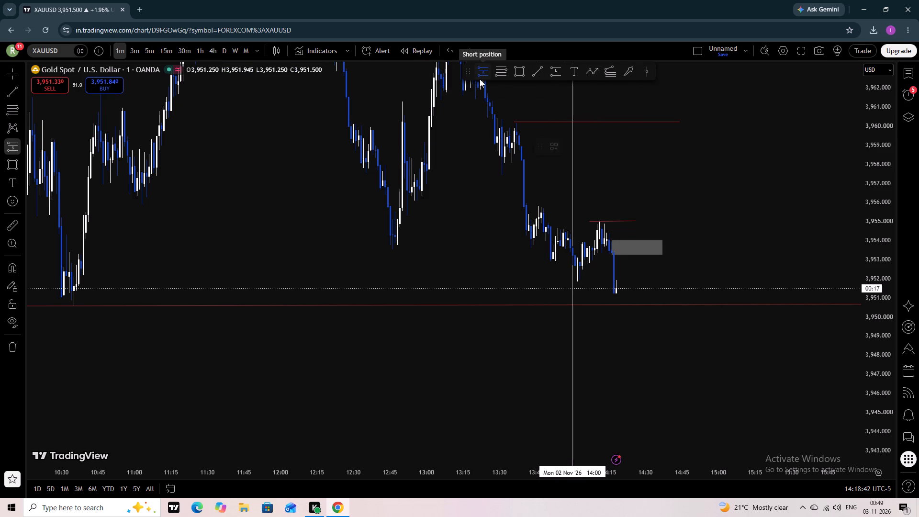
{"action": "left_click", "coordinate": [622, 263]}
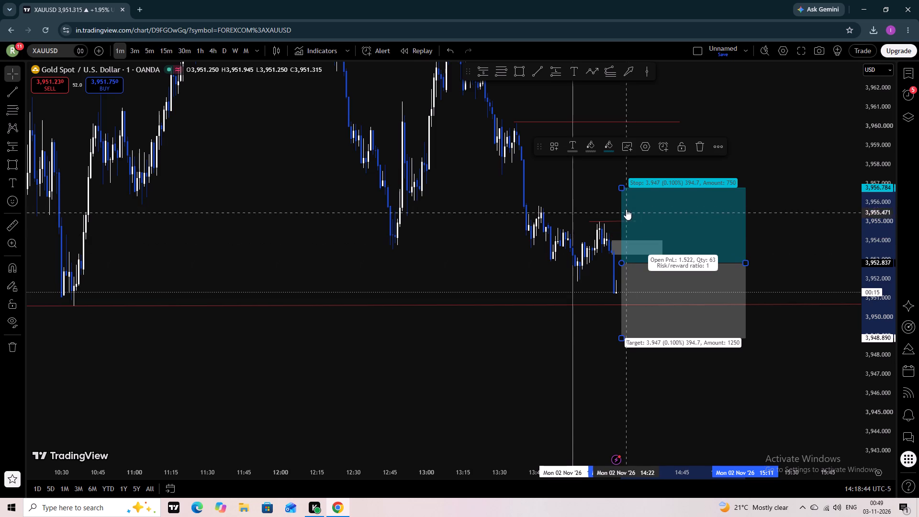
{"action": "left_click_drag", "start_coordinate": [622, 187], "coordinate": [628, 237]}
{"action": "left_click_drag", "start_coordinate": [745, 262], "coordinate": [709, 261]}
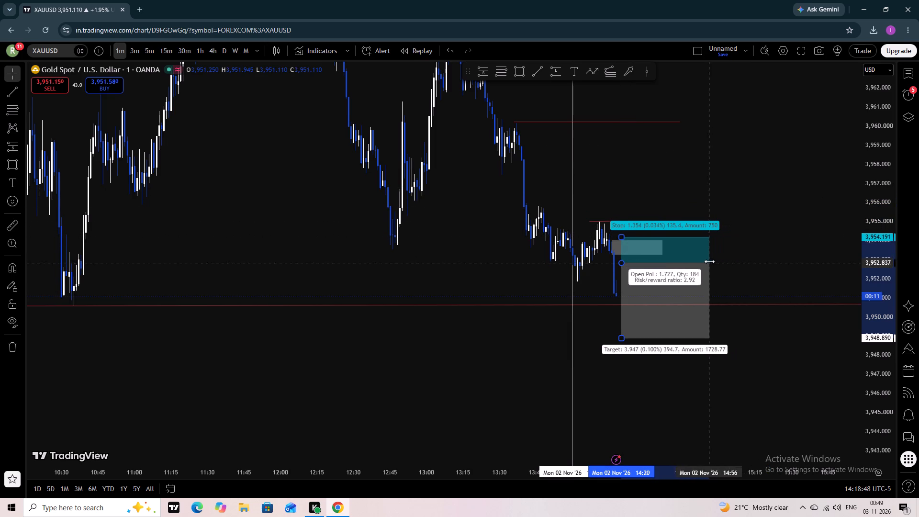
Lower the short position's target to about 3,940.02.
{"action": "left_click_drag", "start_coordinate": [758, 369], "coordinate": [752, 306]}
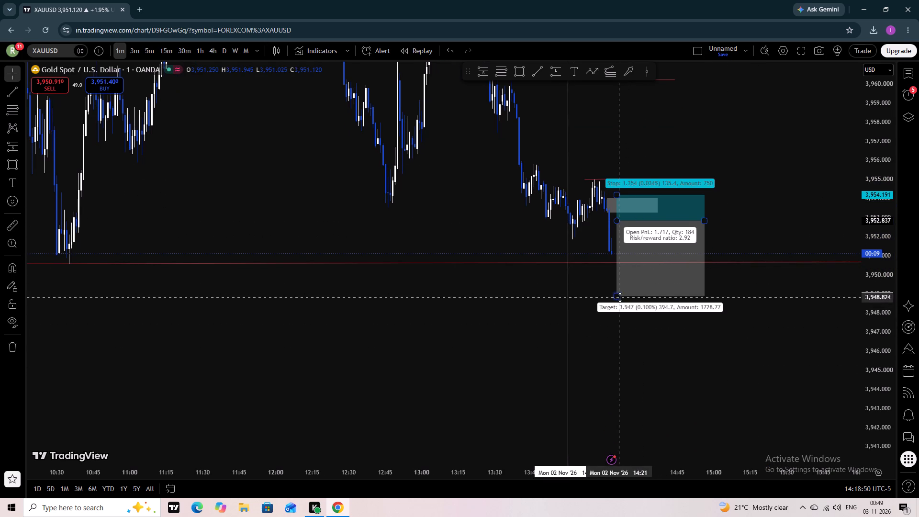
{"action": "left_click_drag", "start_coordinate": [620, 297], "coordinate": [611, 463]}
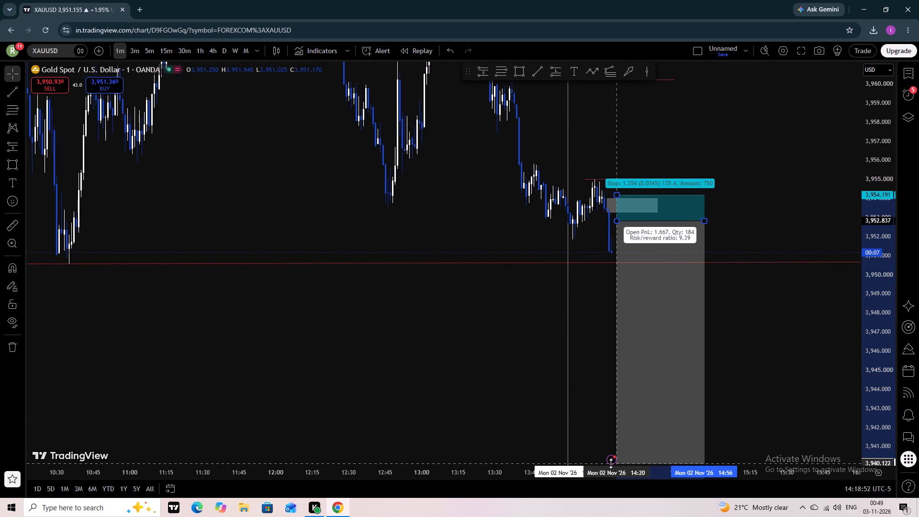
{"action": "left_click_drag", "start_coordinate": [611, 463], "coordinate": [611, 467]}
{"action": "left_click", "coordinate": [597, 414]}
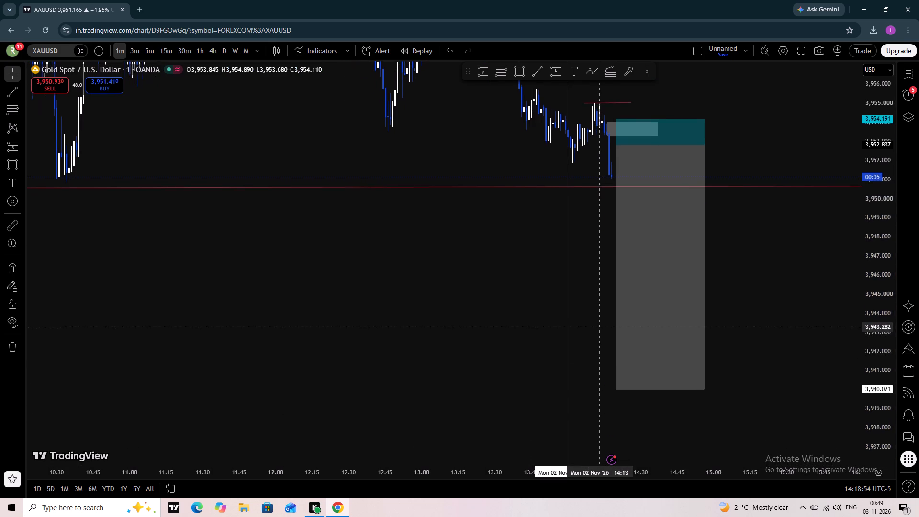
Lower the supply zone rectangle's bottom edge to about 3,952.05 and extend the zone forward to about 14:49.
{"action": "scroll", "coordinate": [599, 415], "scroll_direction": "up", "scroll_amount": 3}
{"action": "left_click_drag", "start_coordinate": [693, 379], "coordinate": [814, 352]}
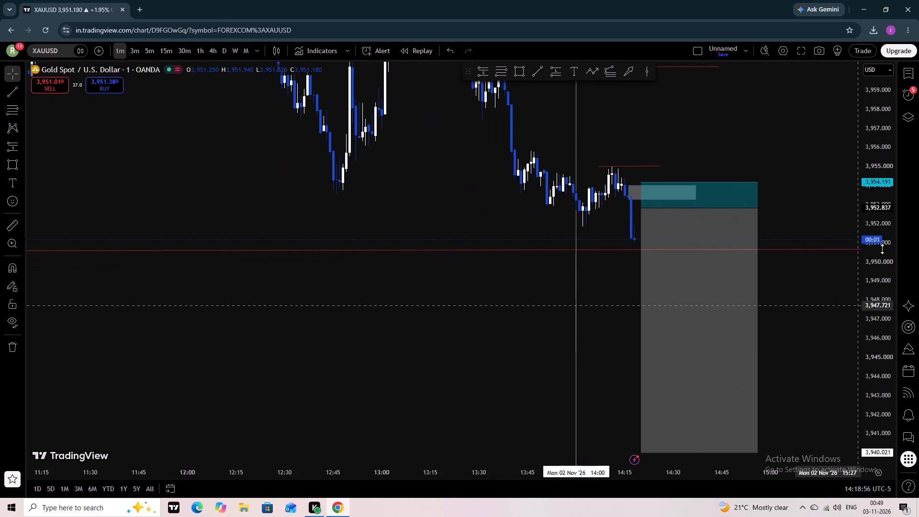
{"action": "scroll", "coordinate": [882, 248], "scroll_direction": "down", "scroll_amount": 4}
{"action": "scroll", "coordinate": [882, 248], "scroll_direction": "up", "scroll_amount": 2}
{"action": "scroll", "coordinate": [882, 248], "scroll_direction": "down", "scroll_amount": 1}
{"action": "left_click_drag", "start_coordinate": [846, 315], "coordinate": [850, 367]}
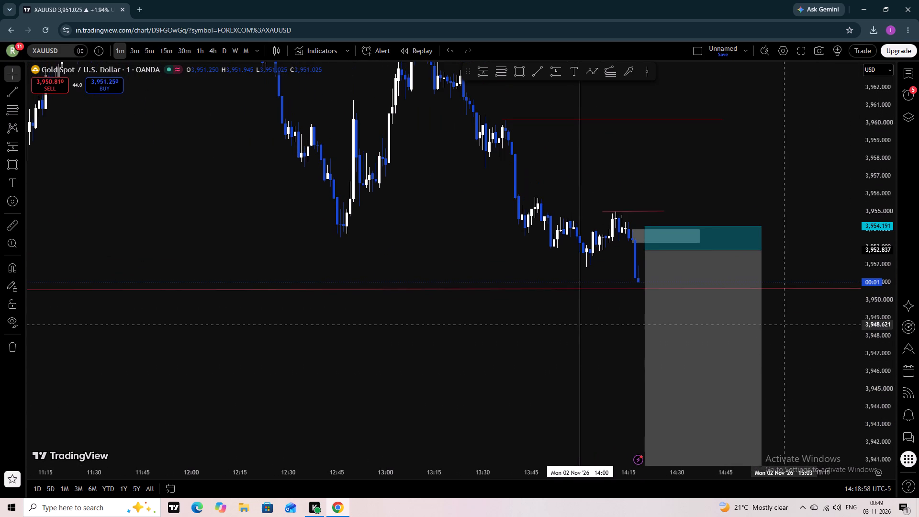
{"action": "left_click", "coordinate": [757, 322]}
{"action": "left_click", "coordinate": [645, 228]}
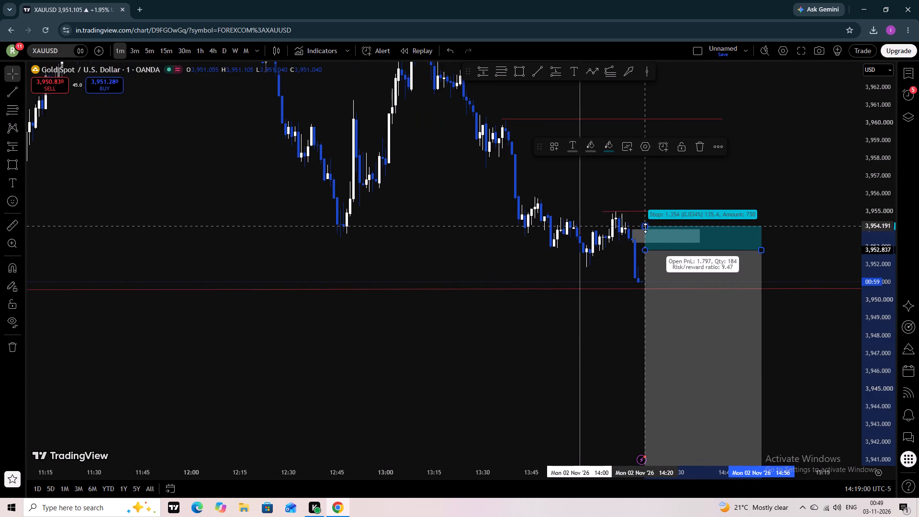
{"action": "left_click_drag", "start_coordinate": [592, 380], "coordinate": [595, 334]}
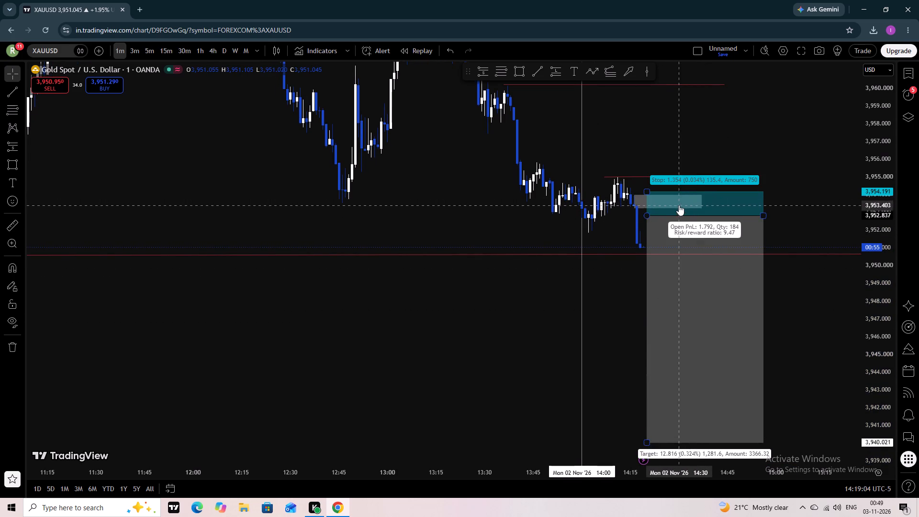
{"action": "left_click_drag", "start_coordinate": [669, 208], "coordinate": [670, 214]}
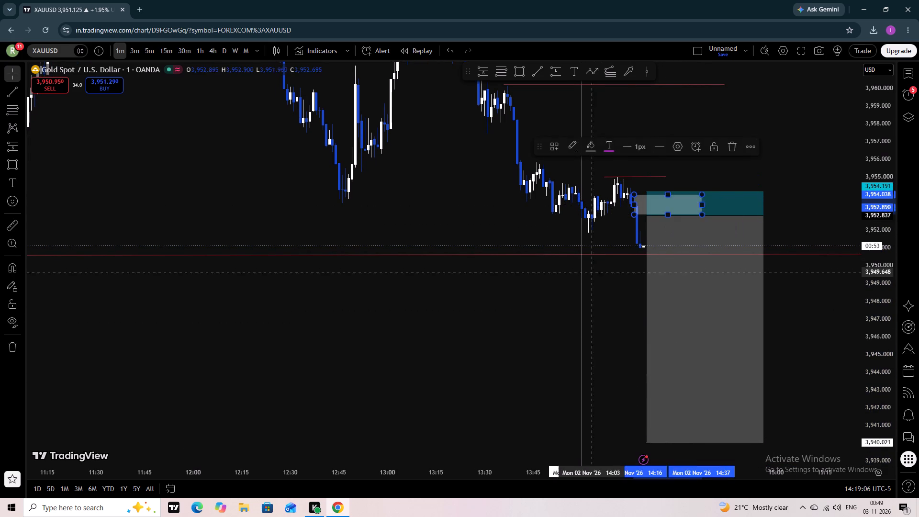
{"action": "left_click", "coordinate": [585, 277]}
{"action": "left_click_drag", "start_coordinate": [631, 327], "coordinate": [648, 328]}
{"action": "scroll", "coordinate": [882, 252], "scroll_direction": "up", "scroll_amount": 1}
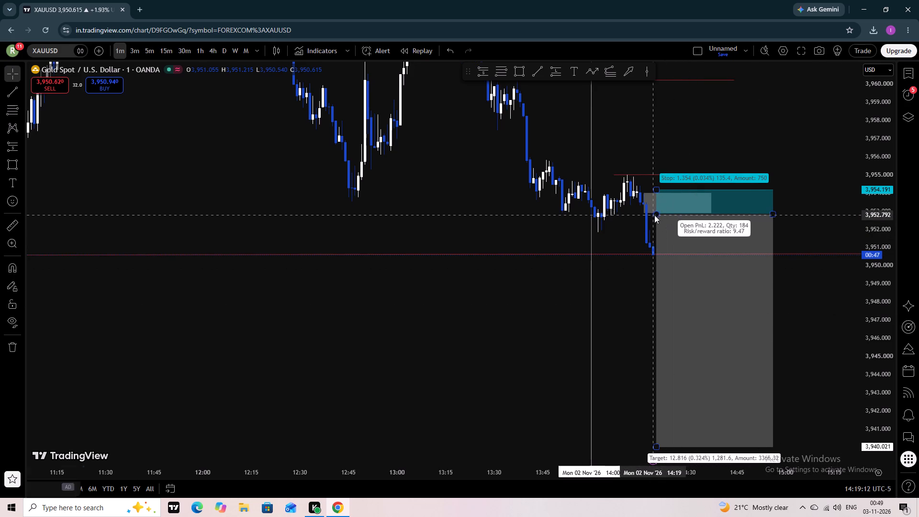
{"action": "left_click_drag", "start_coordinate": [679, 213], "coordinate": [686, 229]}
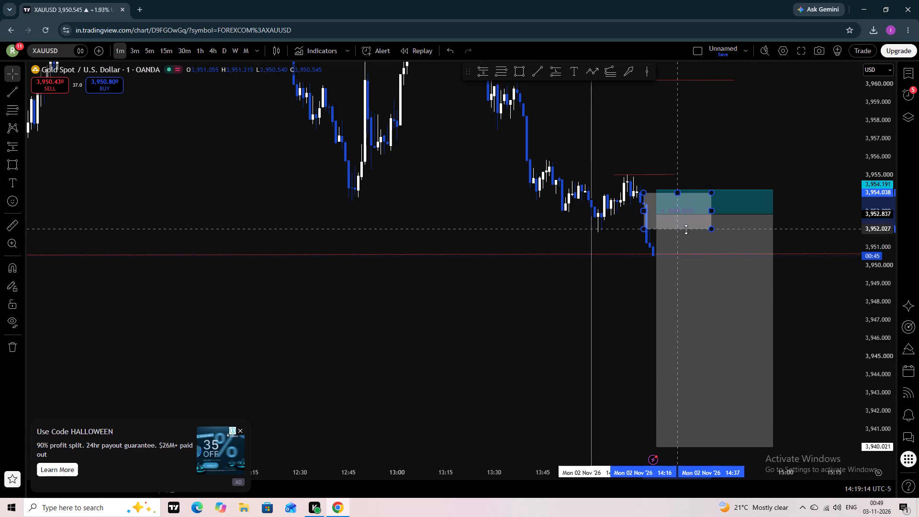
{"action": "left_click_drag", "start_coordinate": [686, 229], "coordinate": [687, 228]}
{"action": "left_click_drag", "start_coordinate": [709, 211], "coordinate": [749, 214]}
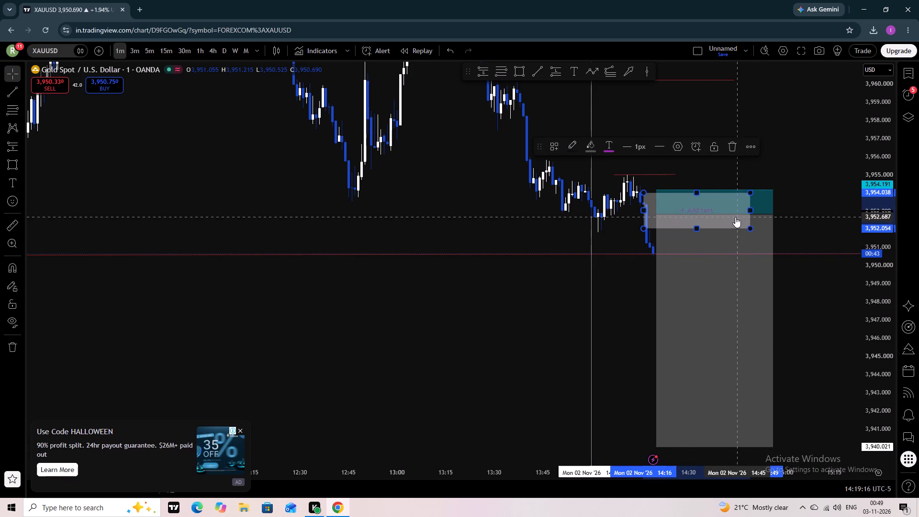
Move the short position to an entry of about 3,952.15 starting at about 14:18, and raise its stop to about 3,954.11.
{"action": "left_click_drag", "start_coordinate": [755, 260], "coordinate": [749, 273]}
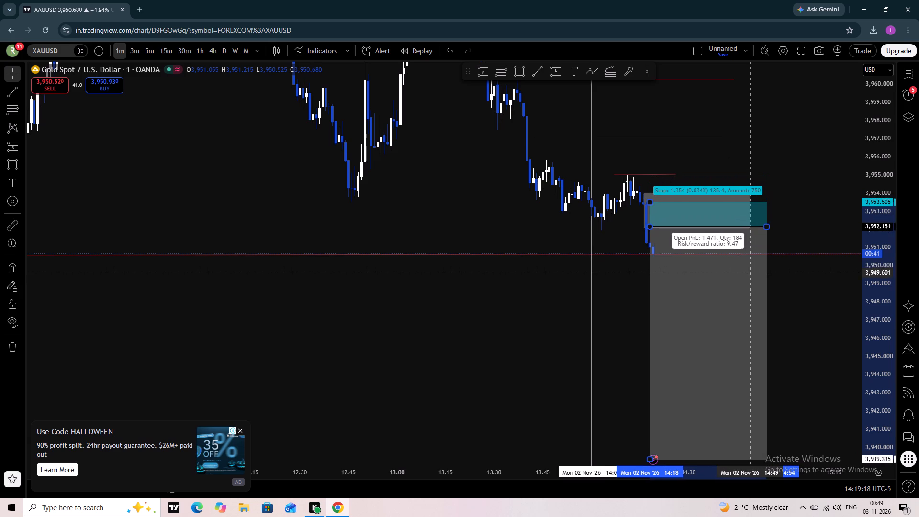
{"action": "left_click_drag", "start_coordinate": [749, 273], "coordinate": [750, 273]}
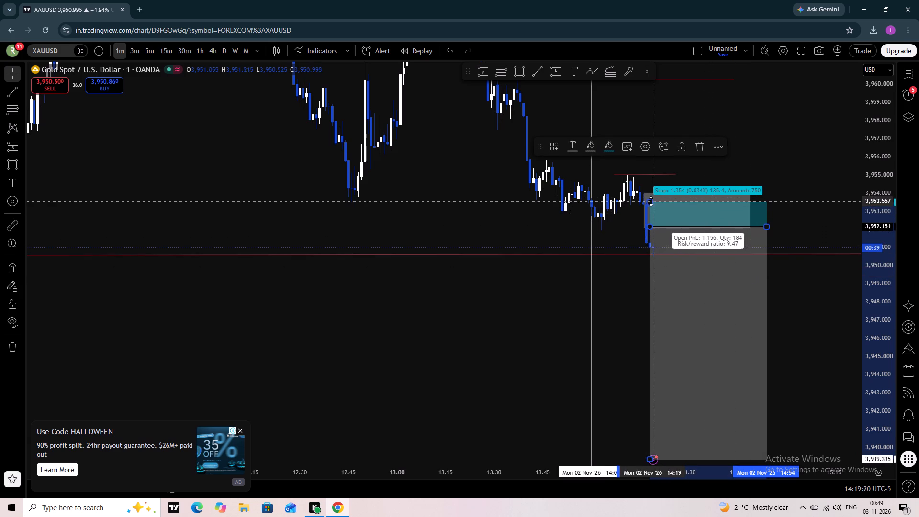
{"action": "left_click_drag", "start_coordinate": [650, 201], "coordinate": [650, 191]}
{"action": "left_click", "coordinate": [618, 319]}
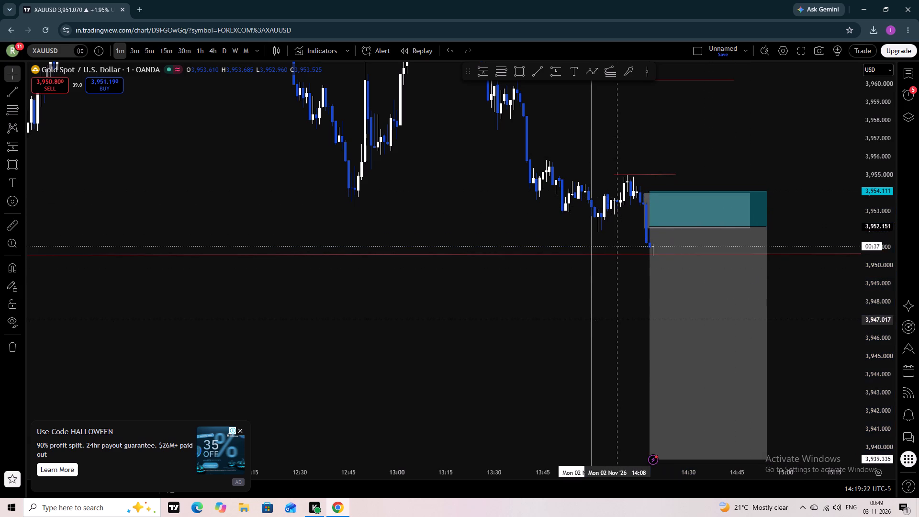
Lower the short position's target to about 3,934.71, at the lower red support line.
{"action": "scroll", "coordinate": [867, 238], "scroll_direction": "down", "scroll_amount": 2}
{"action": "scroll", "coordinate": [867, 238], "scroll_direction": "up", "scroll_amount": 1}
{"action": "scroll", "coordinate": [867, 238], "scroll_direction": "down", "scroll_amount": 1}
{"action": "left_click_drag", "start_coordinate": [822, 341], "coordinate": [822, 274]}
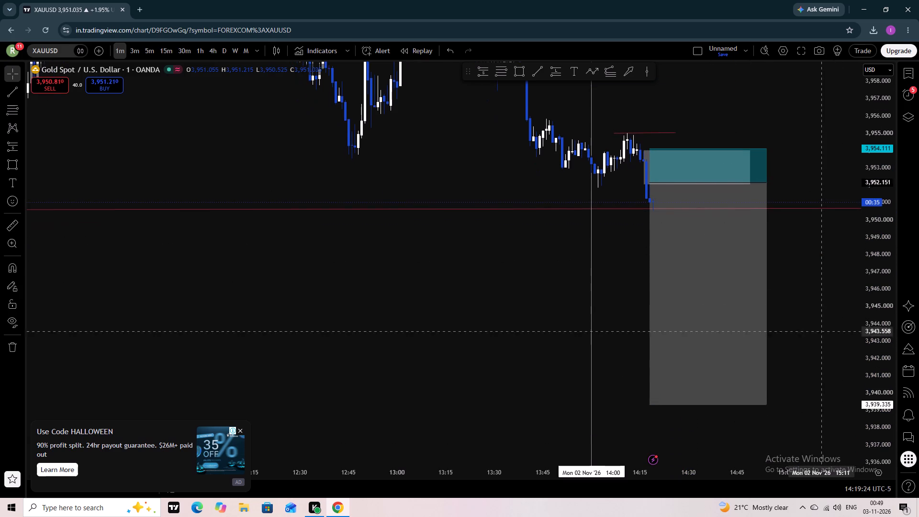
{"action": "left_click_drag", "start_coordinate": [820, 371], "coordinate": [818, 301]}
{"action": "left_click_drag", "start_coordinate": [812, 400], "coordinate": [812, 341]}
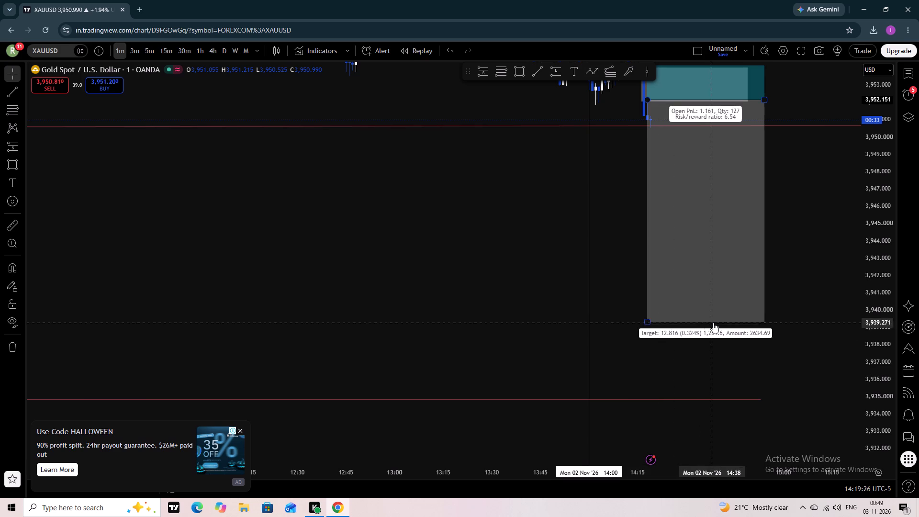
{"action": "left_click_drag", "start_coordinate": [648, 325], "coordinate": [653, 402]}
{"action": "left_click", "coordinate": [610, 348]}
Examine the short setup against the earlier price swings and the red levels on the 1-minute chart.
{"action": "scroll", "coordinate": [794, 310], "scroll_direction": "down", "scroll_amount": 2}
{"action": "scroll", "coordinate": [873, 234], "scroll_direction": "down", "scroll_amount": 1}
{"action": "scroll", "coordinate": [873, 234], "scroll_direction": "up", "scroll_amount": 1}
{"action": "scroll", "coordinate": [873, 234], "scroll_direction": "down", "scroll_amount": 3}
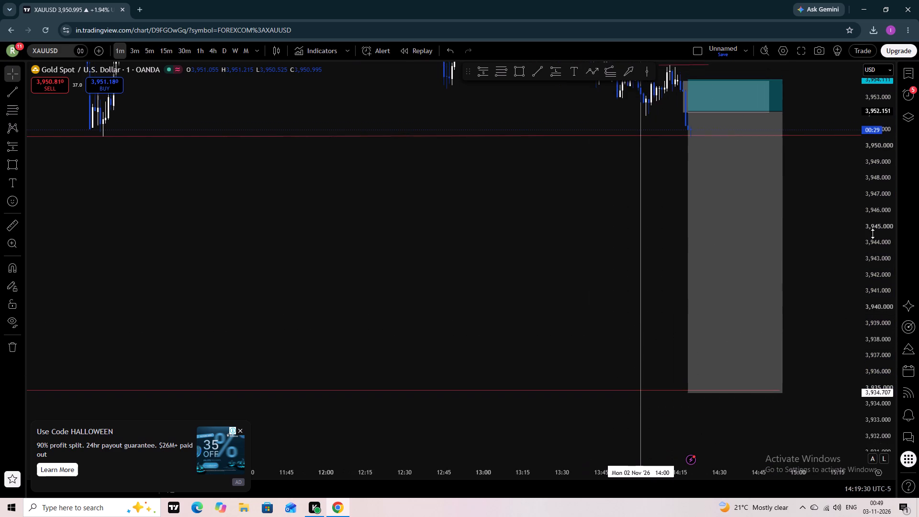
{"action": "scroll", "coordinate": [873, 234], "scroll_direction": "down", "scroll_amount": 2}
{"action": "scroll", "coordinate": [873, 234], "scroll_direction": "up", "scroll_amount": 1}
{"action": "scroll", "coordinate": [873, 234], "scroll_direction": "down", "scroll_amount": 7}
{"action": "scroll", "coordinate": [873, 234], "scroll_direction": "up", "scroll_amount": 1}
{"action": "scroll", "coordinate": [873, 234], "scroll_direction": "down", "scroll_amount": 3}
{"action": "left_click_drag", "start_coordinate": [828, 242], "coordinate": [813, 360]}
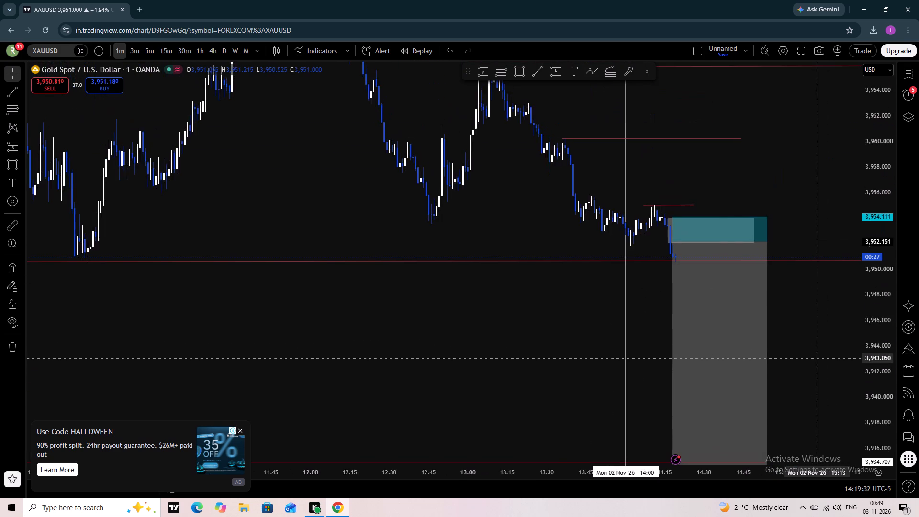
{"action": "scroll", "coordinate": [818, 356], "scroll_direction": "up", "scroll_amount": 3}
{"action": "scroll", "coordinate": [875, 300], "scroll_direction": "up", "scroll_amount": 1}
{"action": "scroll", "coordinate": [875, 300], "scroll_direction": "down", "scroll_amount": 1}
{"action": "scroll", "coordinate": [875, 300], "scroll_direction": "up", "scroll_amount": 5}
{"action": "scroll", "coordinate": [875, 300], "scroll_direction": "down", "scroll_amount": 1}
{"action": "scroll", "coordinate": [875, 300], "scroll_direction": "up", "scroll_amount": 3}
{"action": "scroll", "coordinate": [875, 300], "scroll_direction": "down", "scroll_amount": 1}
{"action": "scroll", "coordinate": [875, 300], "scroll_direction": "up", "scroll_amount": 1}
{"action": "scroll", "coordinate": [852, 346], "scroll_direction": "up", "scroll_amount": 3}
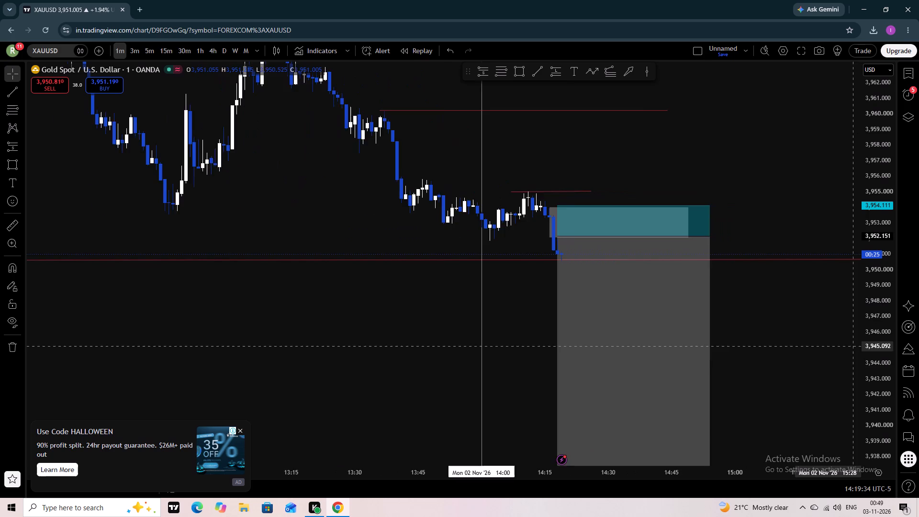
{"action": "scroll", "coordinate": [543, 338], "scroll_direction": "down", "scroll_amount": 5}
{"action": "left_click_drag", "start_coordinate": [481, 372], "coordinate": [536, 321]}
{"action": "scroll", "coordinate": [534, 320], "scroll_direction": "down", "scroll_amount": 1}
{"action": "scroll", "coordinate": [534, 321], "scroll_direction": "up", "scroll_amount": 1}
{"action": "scroll", "coordinate": [534, 321], "scroll_direction": "down", "scroll_amount": 2}
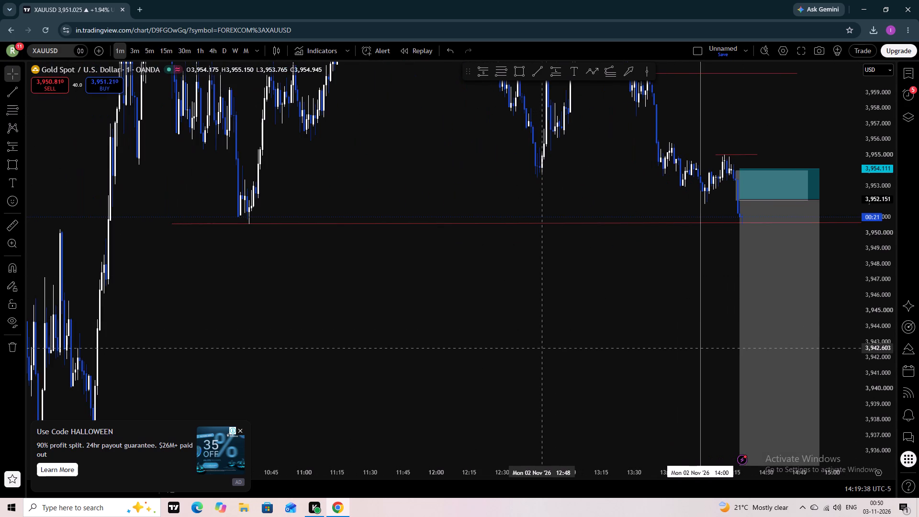
{"action": "scroll", "coordinate": [542, 348], "scroll_direction": "up", "scroll_amount": 1}
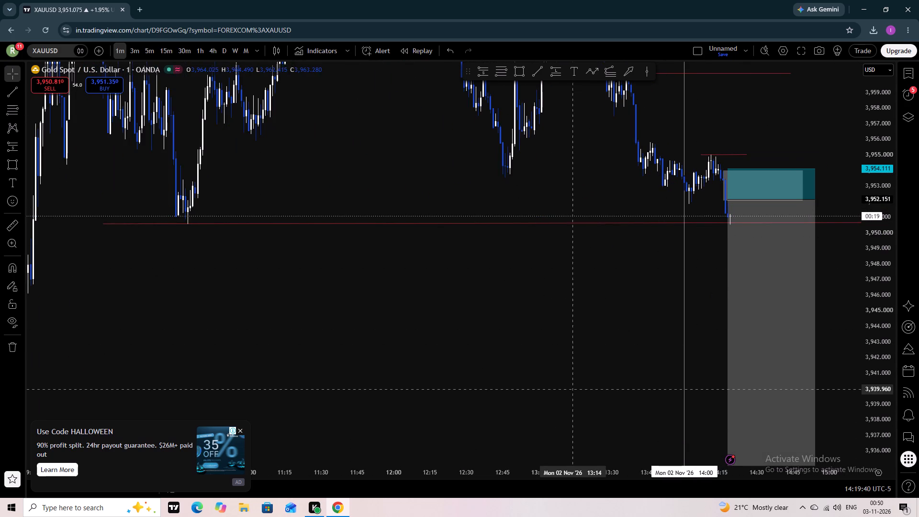
{"action": "scroll", "coordinate": [570, 389], "scroll_direction": "up", "scroll_amount": 5}
{"action": "scroll", "coordinate": [880, 263], "scroll_direction": "up", "scroll_amount": 1}
{"action": "scroll", "coordinate": [880, 263], "scroll_direction": "down", "scroll_amount": 4}
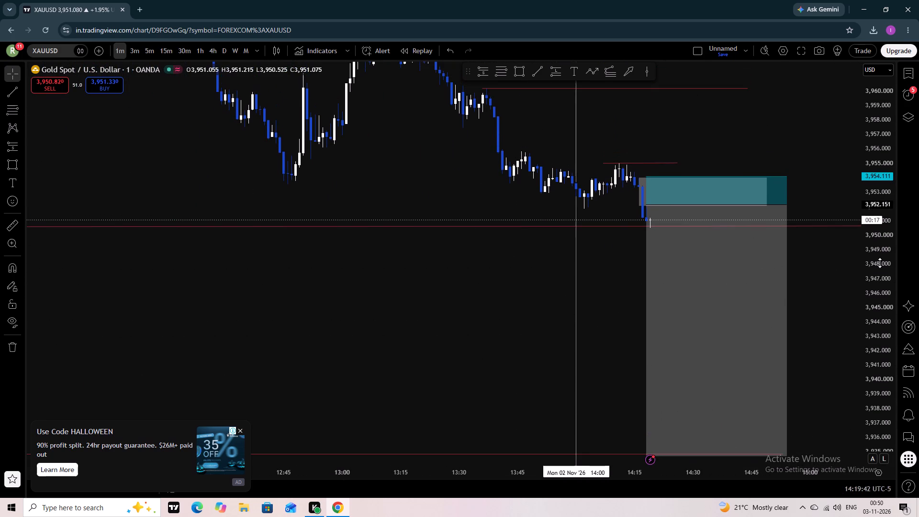
Switch to the 3-minute timeframe and examine the short setup against the earlier lows and red levels.
{"action": "left_click", "coordinate": [132, 47]}
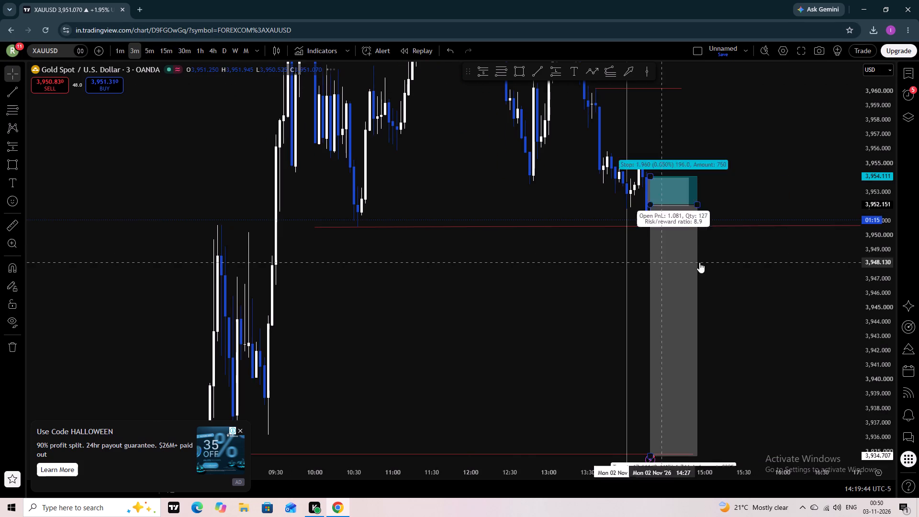
{"action": "scroll", "coordinate": [877, 193], "scroll_direction": "down", "scroll_amount": 1}
{"action": "scroll", "coordinate": [877, 193], "scroll_direction": "up", "scroll_amount": 1}
{"action": "scroll", "coordinate": [877, 193], "scroll_direction": "down", "scroll_amount": 5}
{"action": "scroll", "coordinate": [877, 193], "scroll_direction": "up", "scroll_amount": 1}
{"action": "scroll", "coordinate": [877, 193], "scroll_direction": "down", "scroll_amount": 3}
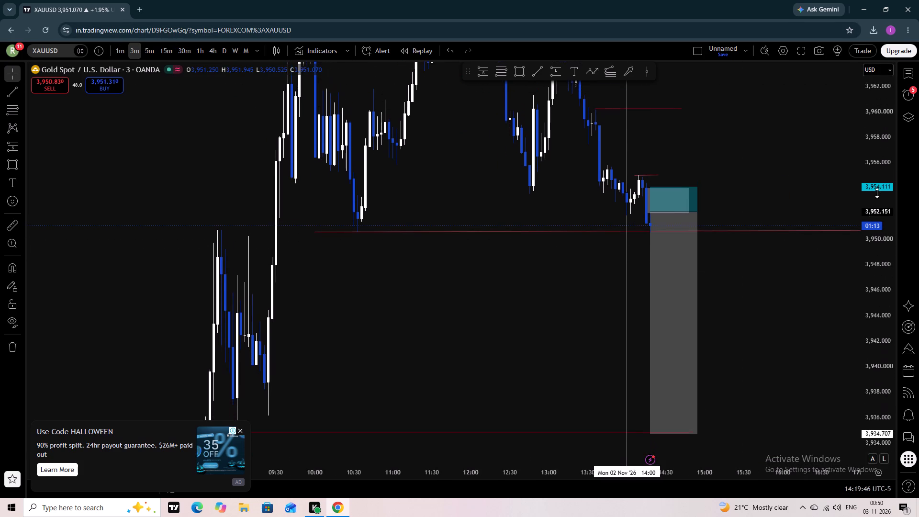
{"action": "scroll", "coordinate": [877, 193], "scroll_direction": "down", "scroll_amount": 2}
{"action": "scroll", "coordinate": [806, 311], "scroll_direction": "up", "scroll_amount": 3}
{"action": "left_click_drag", "start_coordinate": [732, 327], "coordinate": [804, 341]}
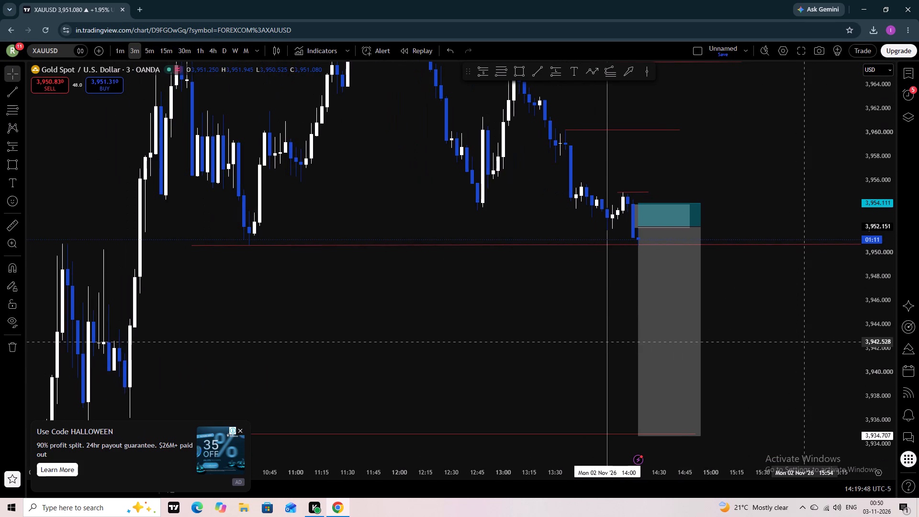
{"action": "left_click_drag", "start_coordinate": [762, 343], "coordinate": [801, 331]}
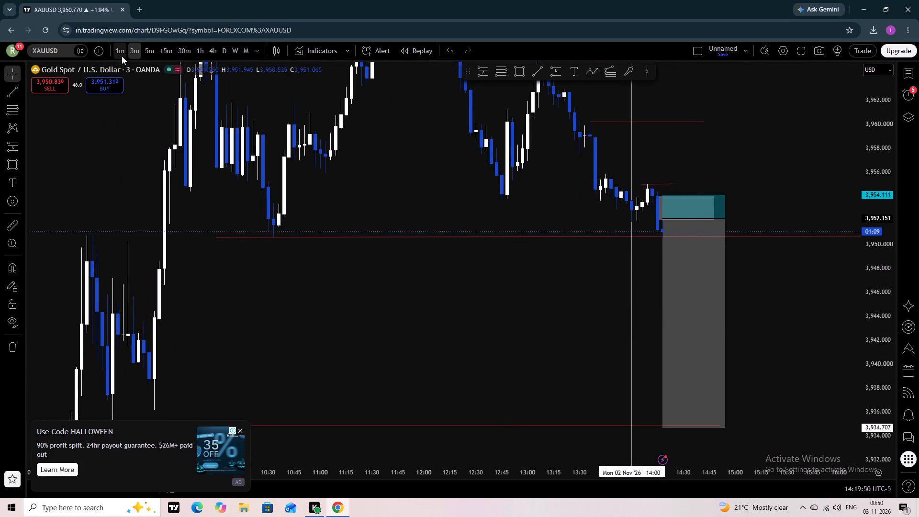
Return to the 1-minute timeframe, frame the whole short setup and download an image of the chart.
{"action": "left_click", "coordinate": [122, 56]}
{"action": "scroll", "coordinate": [481, 291], "scroll_direction": "down", "scroll_amount": 5}
{"action": "left_click_drag", "start_coordinate": [621, 332], "coordinate": [460, 360]}
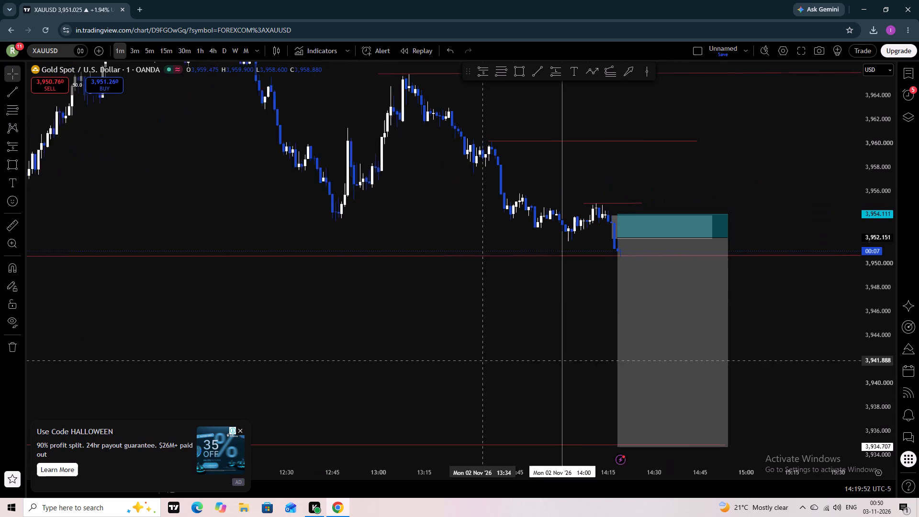
{"action": "left_click_drag", "start_coordinate": [460, 360], "coordinate": [447, 360]}
{"action": "left_click", "coordinate": [817, 54]}
{"action": "left_click", "coordinate": [824, 79]}
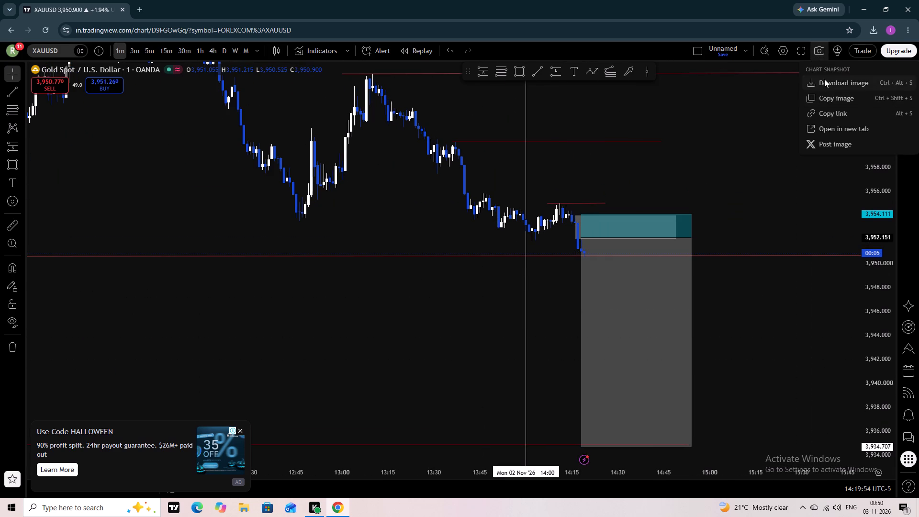
Examine the latest candles against the short position, the upper red support line and the target level.
{"action": "left_click_drag", "start_coordinate": [780, 328], "coordinate": [800, 322]}
{"action": "scroll", "coordinate": [883, 197], "scroll_direction": "down", "scroll_amount": 5}
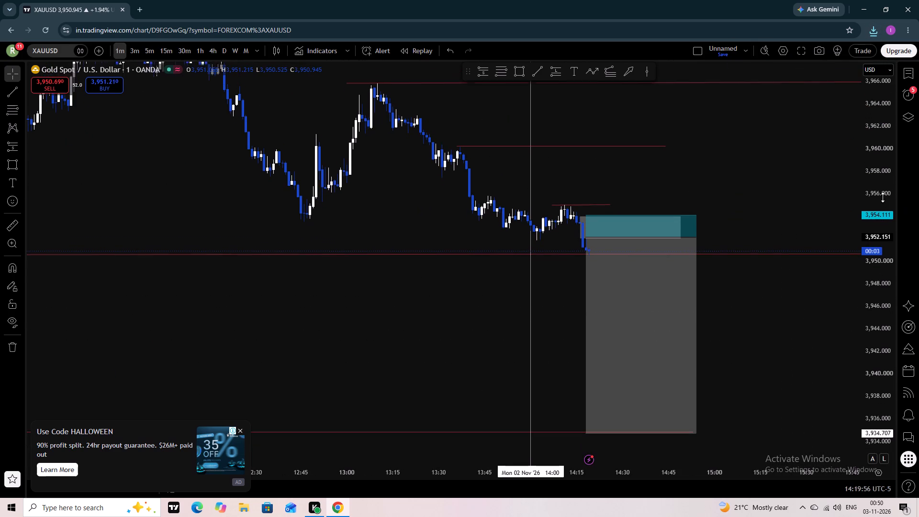
{"action": "left_click_drag", "start_coordinate": [806, 320], "coordinate": [806, 270]}
{"action": "scroll", "coordinate": [780, 319], "scroll_direction": "down", "scroll_amount": 1}
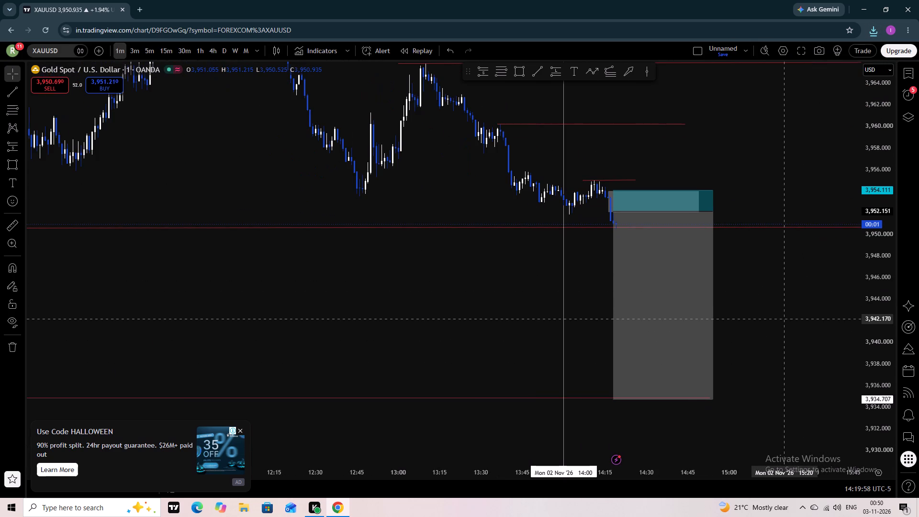
{"action": "scroll", "coordinate": [879, 199], "scroll_direction": "down", "scroll_amount": 2}
{"action": "left_click_drag", "start_coordinate": [810, 294], "coordinate": [801, 325]}
{"action": "left_click_drag", "start_coordinate": [792, 326], "coordinate": [795, 309]}
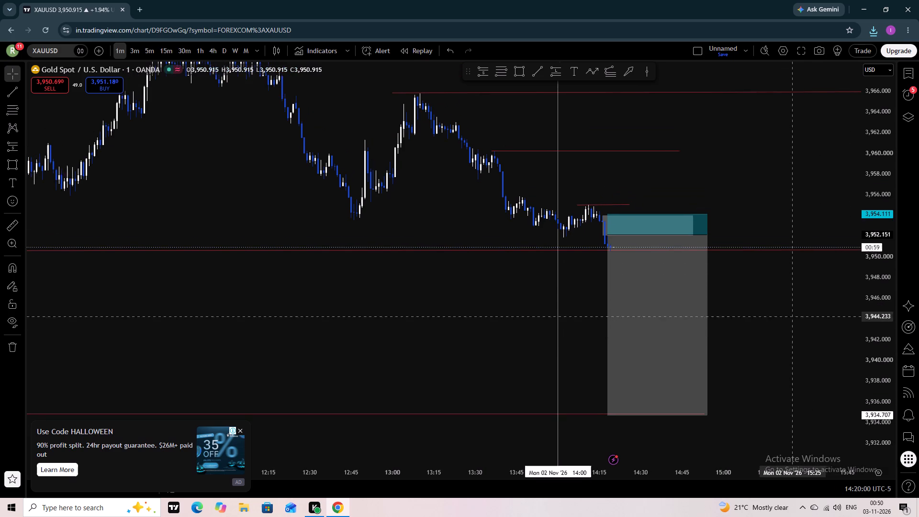
{"action": "left_click_drag", "start_coordinate": [795, 309], "coordinate": [797, 298]}
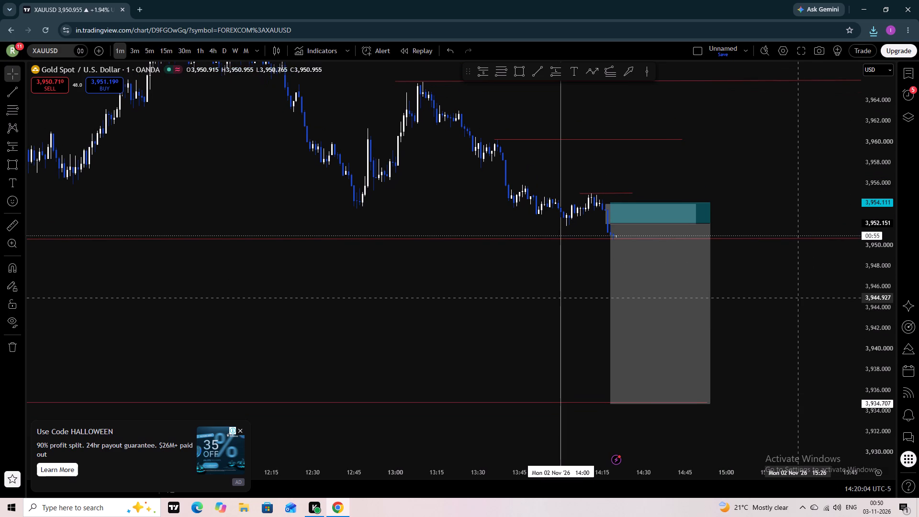
{"action": "scroll", "coordinate": [797, 298], "scroll_direction": "down", "scroll_amount": 2}
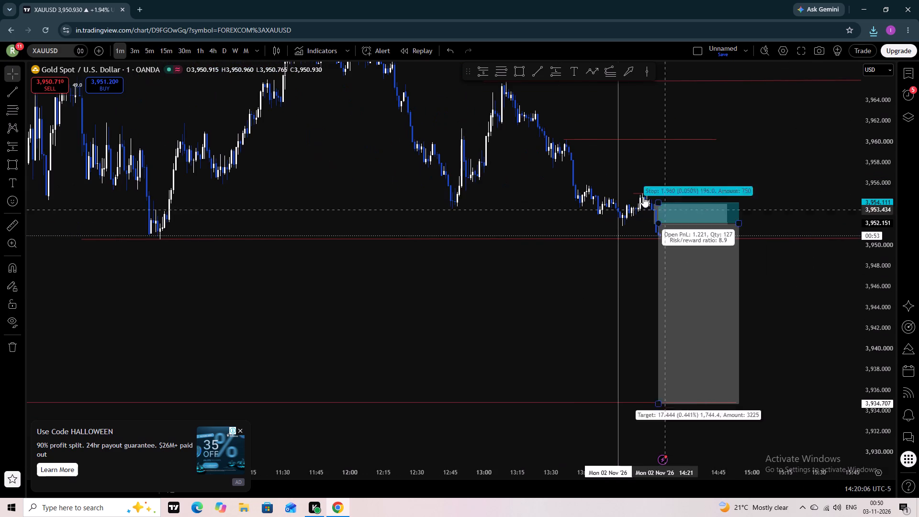
{"action": "left_click_drag", "start_coordinate": [876, 254], "coordinate": [875, 170]}
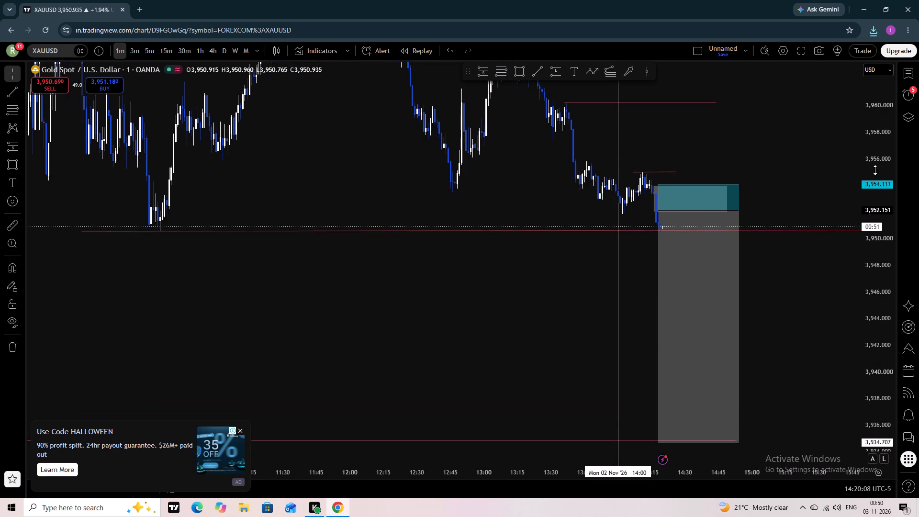
{"action": "left_click_drag", "start_coordinate": [875, 170], "coordinate": [878, 224]}
{"action": "left_click_drag", "start_coordinate": [821, 364], "coordinate": [820, 361]}
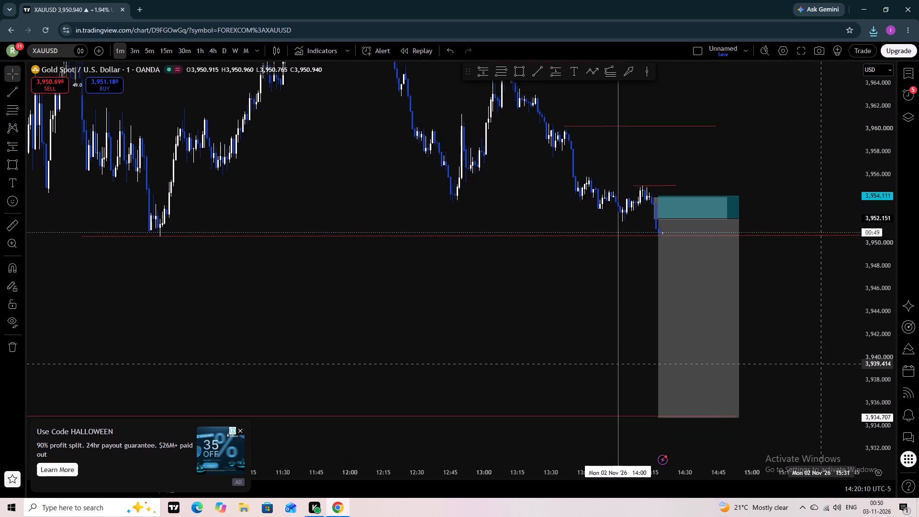
{"action": "left_click_drag", "start_coordinate": [820, 361], "coordinate": [789, 351]}
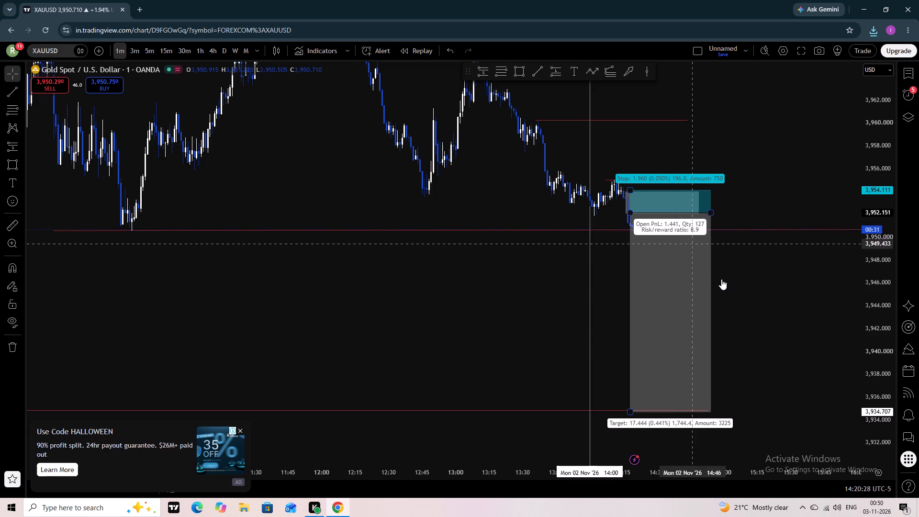
{"action": "left_click", "coordinate": [753, 295]}
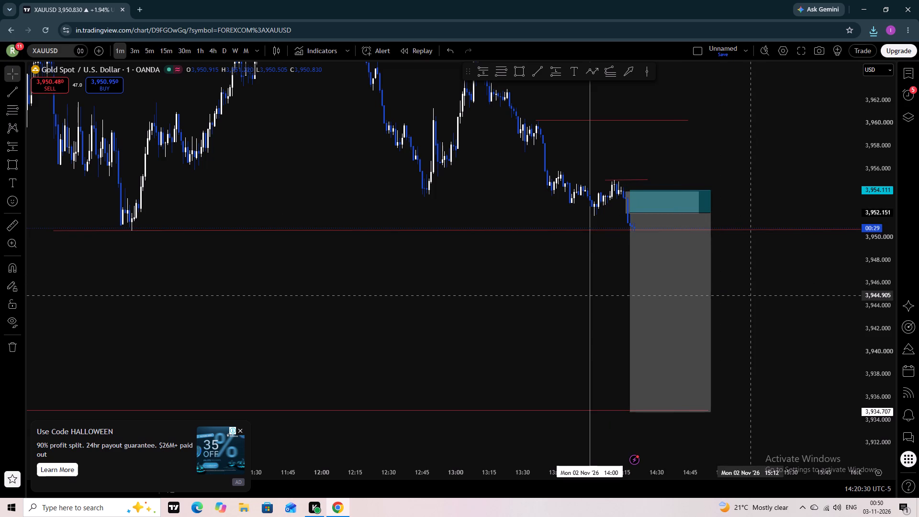
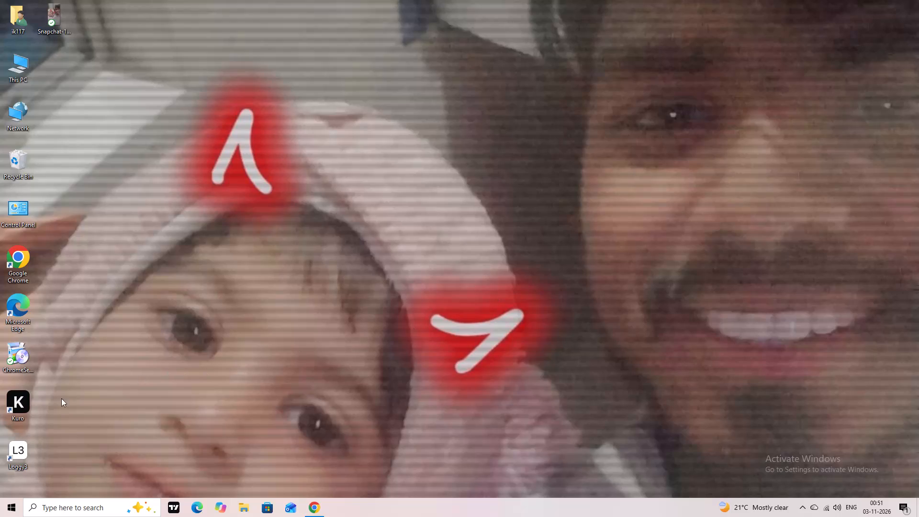
Switch to Windows and open the computer's power options.
{"action": "left_click", "coordinate": [11, 516]}
{"action": "left_click", "coordinate": [7, 494]}
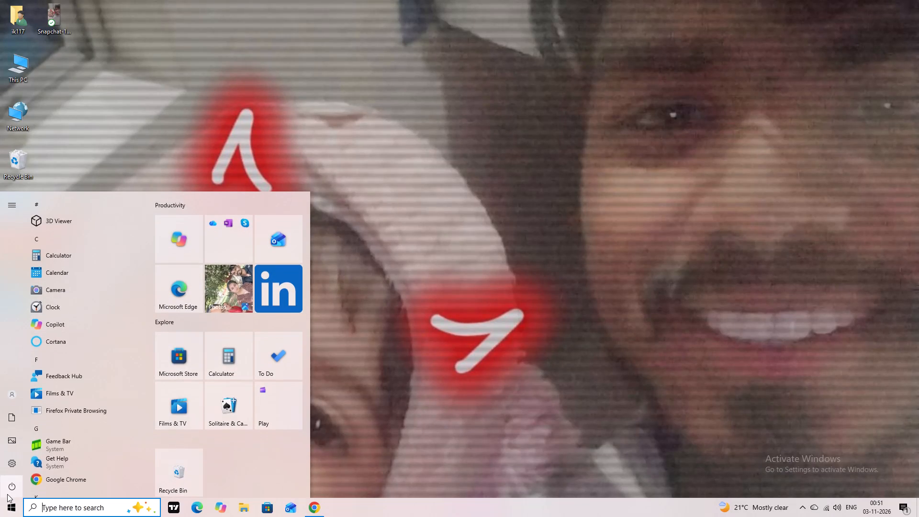